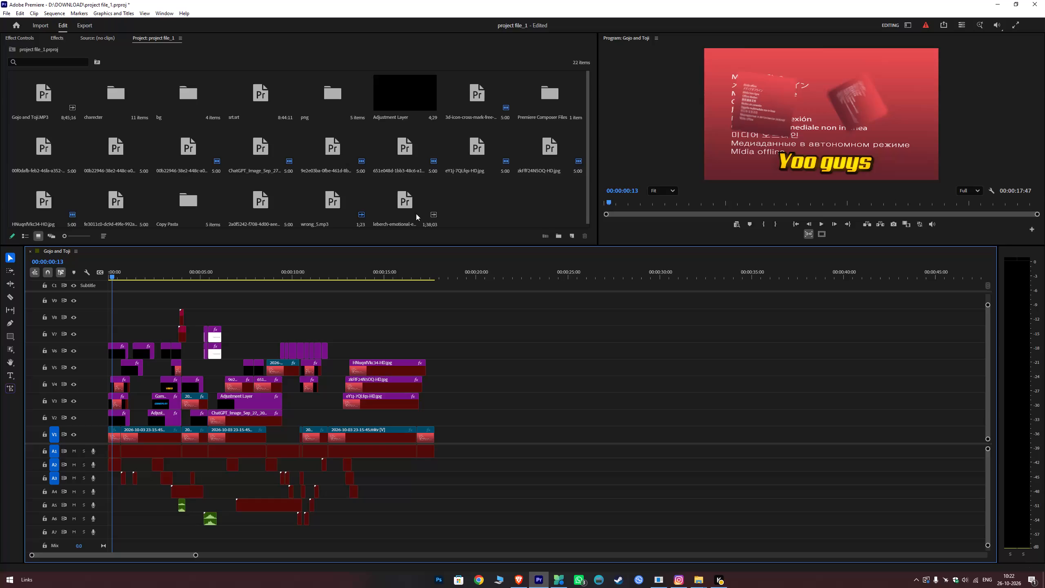
Create a new sequence named Preset Testing using the HD 1080p 29.97 fps preset.
scroll(445, 201, down, 3)
click(475, 191)
right_click(475, 191)
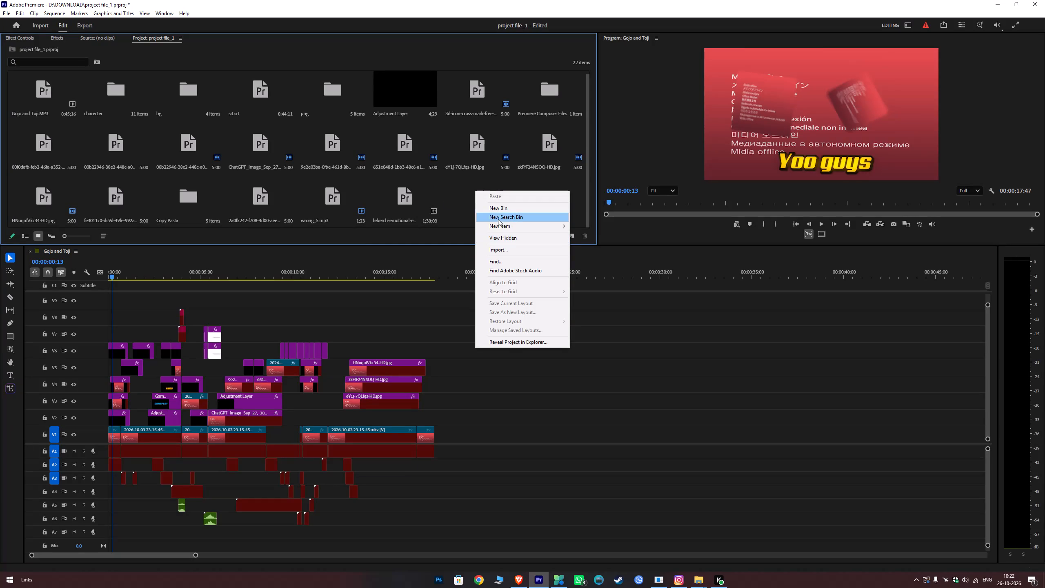
click(509, 224)
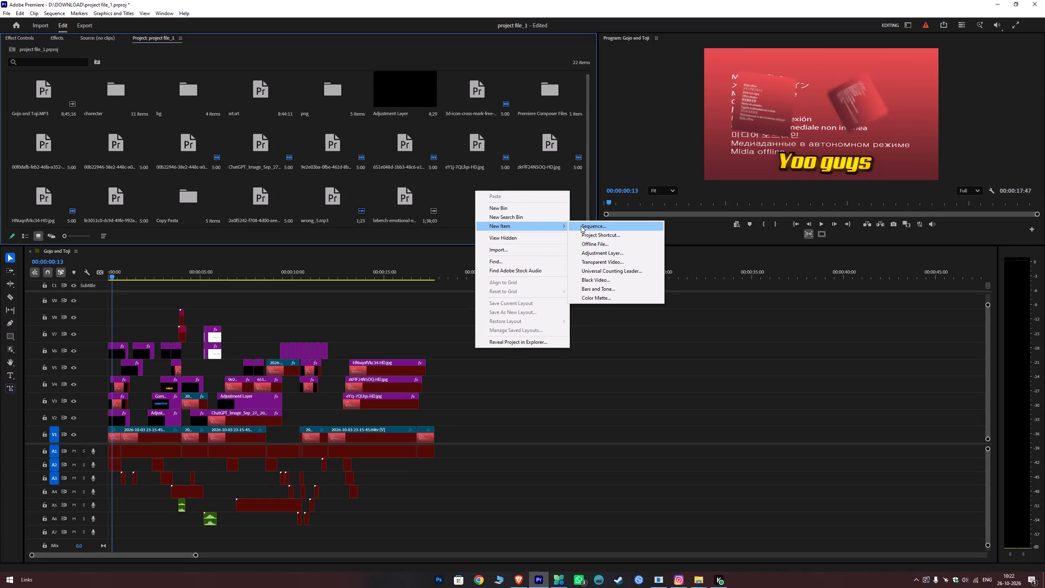
click(581, 226)
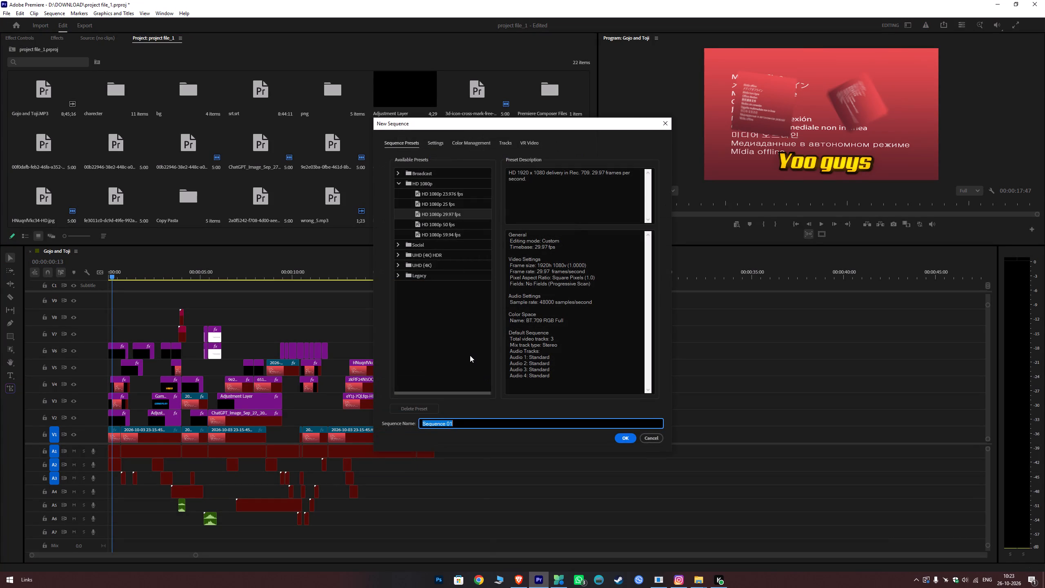
text(PRRes)
key(ctrl+a)
text(Preset Testing)
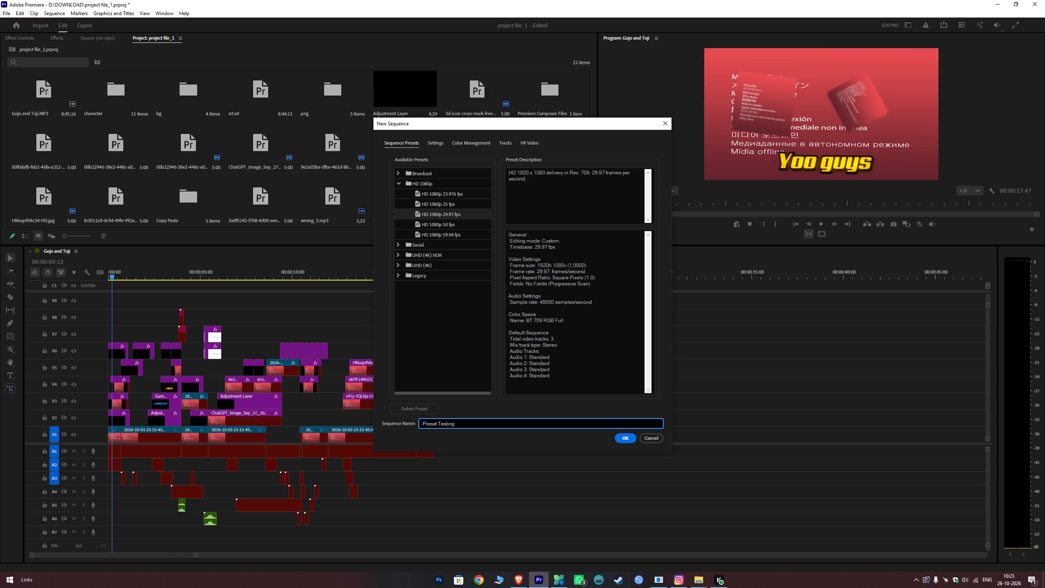
click(431, 145)
click(617, 437)
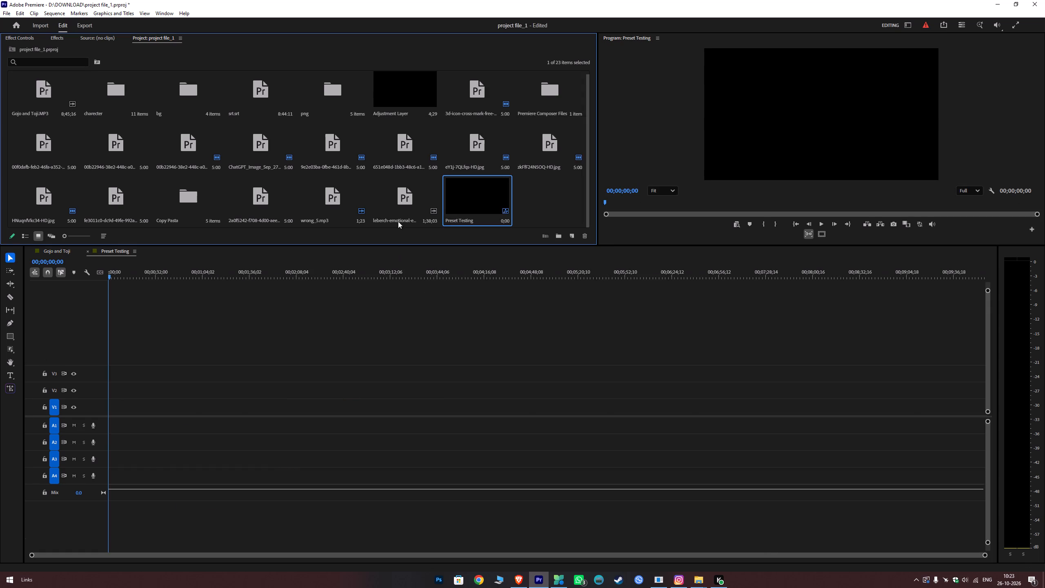
Import image 13 from the Coloured Backgrounds folder into the project.
drag(479, 203, 173, 347)
scroll(359, 209, down, 7)
double_click(528, 199)
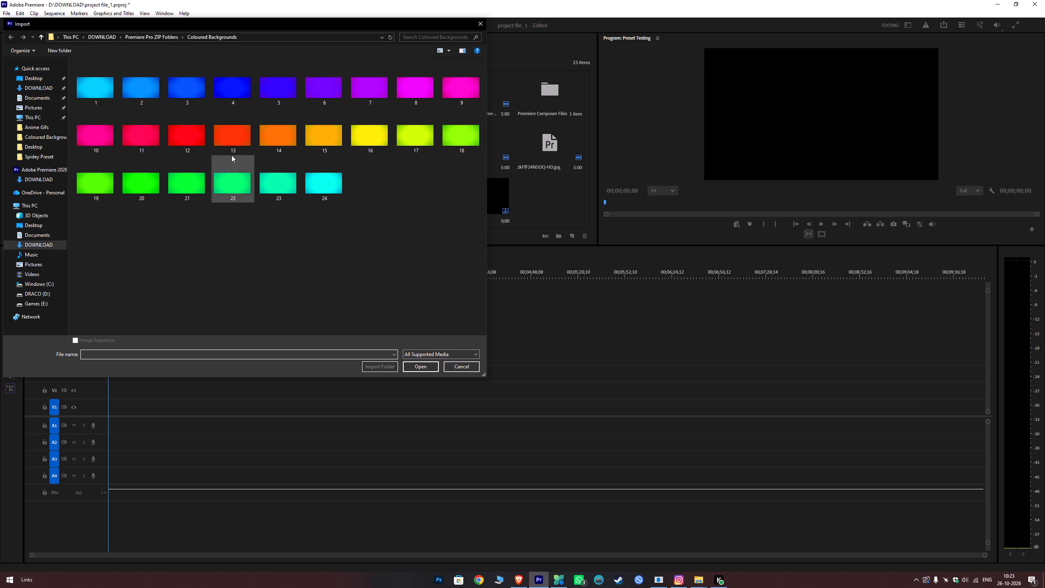
drag(238, 140, 433, 366)
click(430, 367)
Place 13.png on track V1 of Preset Testing and stretch it from the sequence start to about 1 minute 3 seconds.
drag(545, 196, 113, 403)
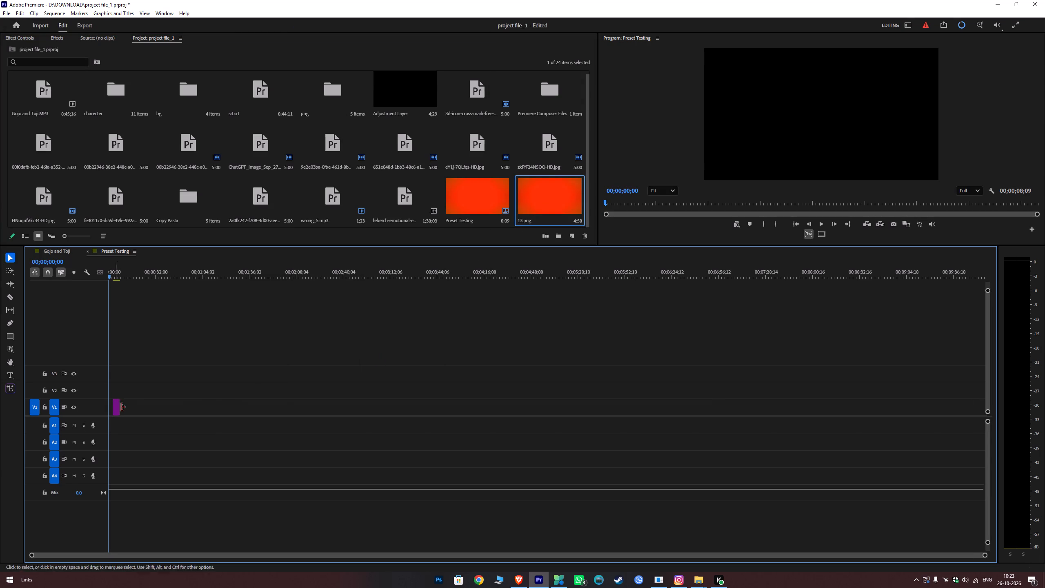
drag(121, 409, 202, 405)
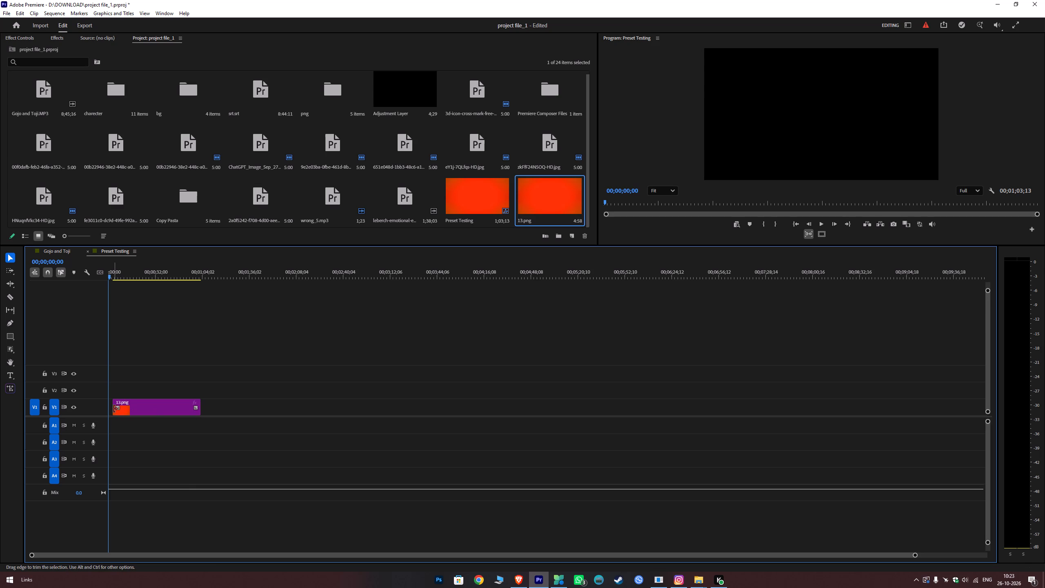
drag(113, 409, 74, 412)
alt+scroll(144, 399, up, 20)
alt+scroll(144, 399, up, 6)
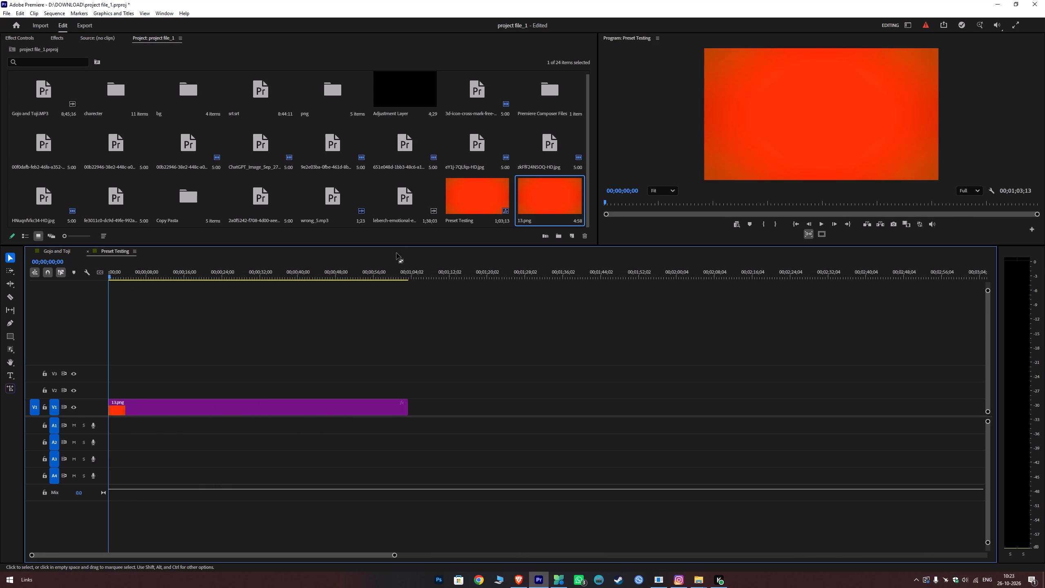
Import the Crafting_Table_JE4_BE3 image from the DOWNLOAD folder into the project.
scroll(411, 171, down, 6)
drag(64, 236, 105, 236)
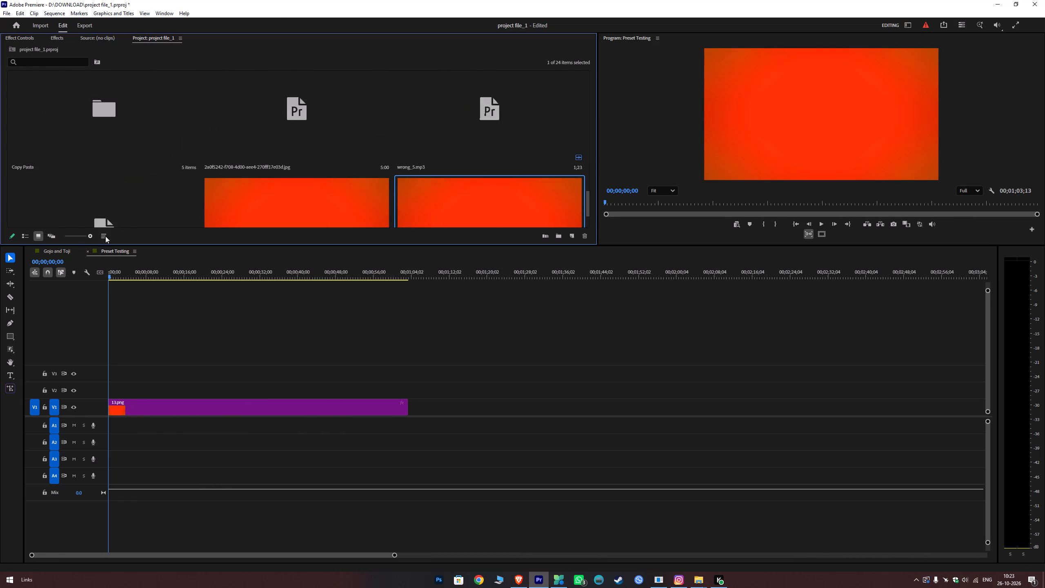
drag(105, 236, 0, 242)
click(53, 233)
scroll(219, 187, down, 5)
scroll(219, 187, up, 2)
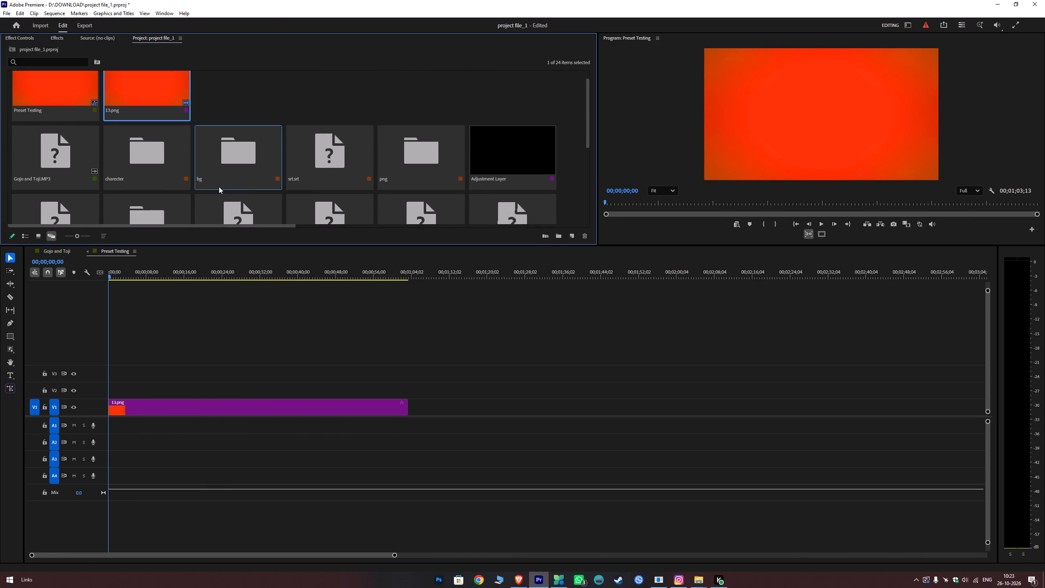
scroll(219, 187, up, 8)
double_click(228, 120)
double_click(230, 102)
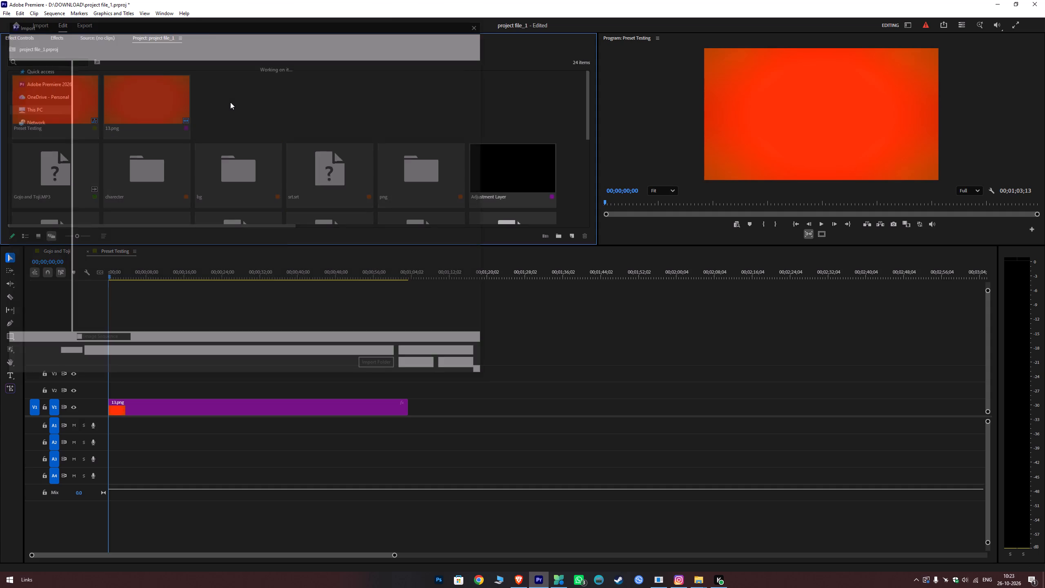
click(50, 246)
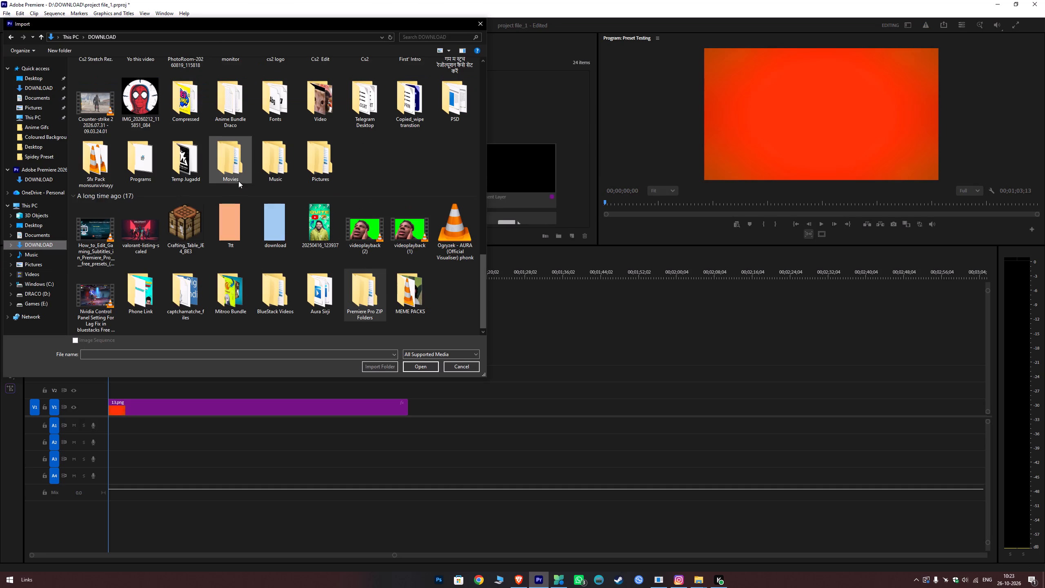
scroll(239, 185, down, 6)
click(178, 238)
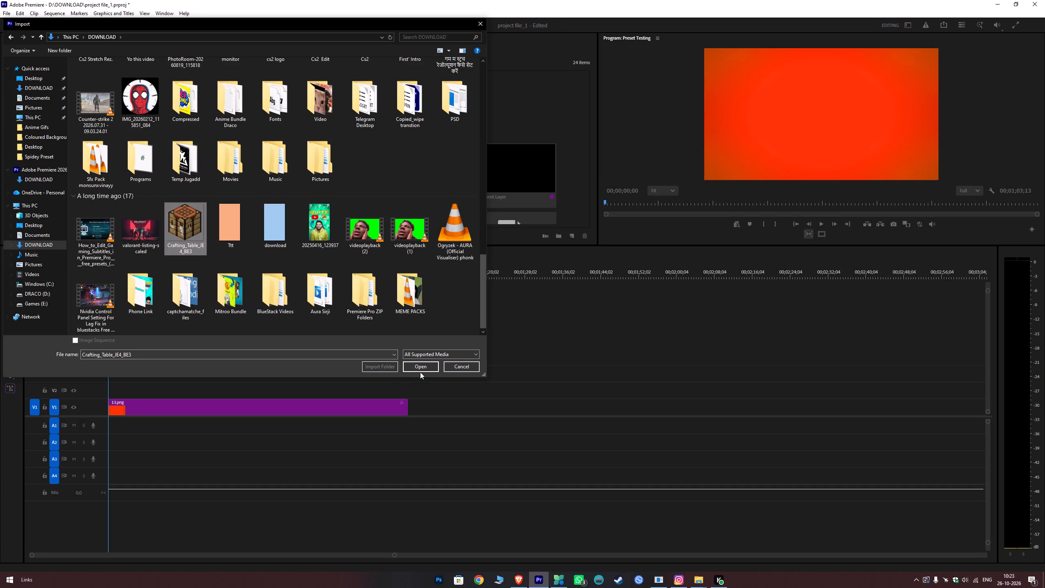
click(421, 369)
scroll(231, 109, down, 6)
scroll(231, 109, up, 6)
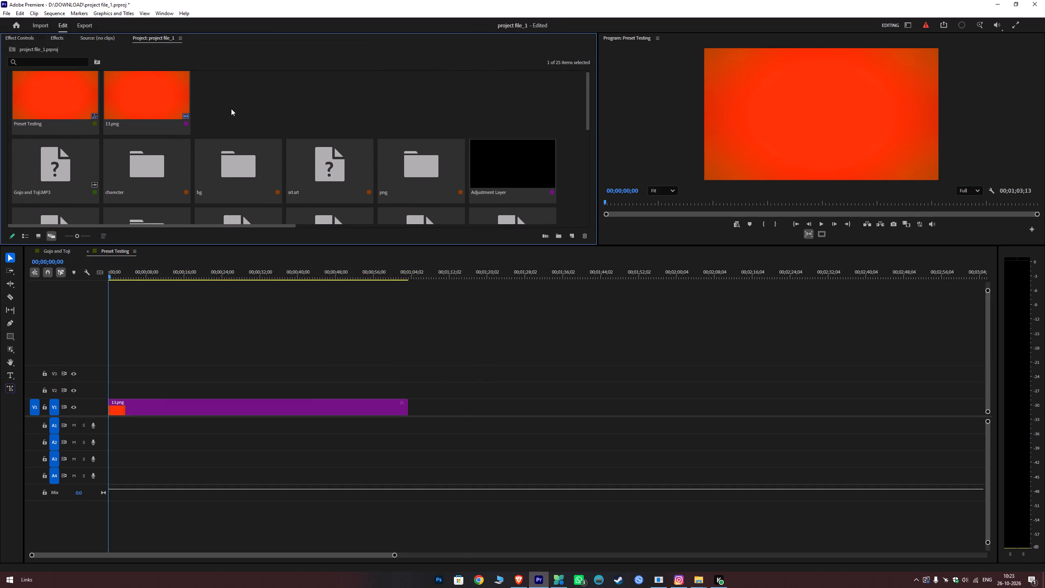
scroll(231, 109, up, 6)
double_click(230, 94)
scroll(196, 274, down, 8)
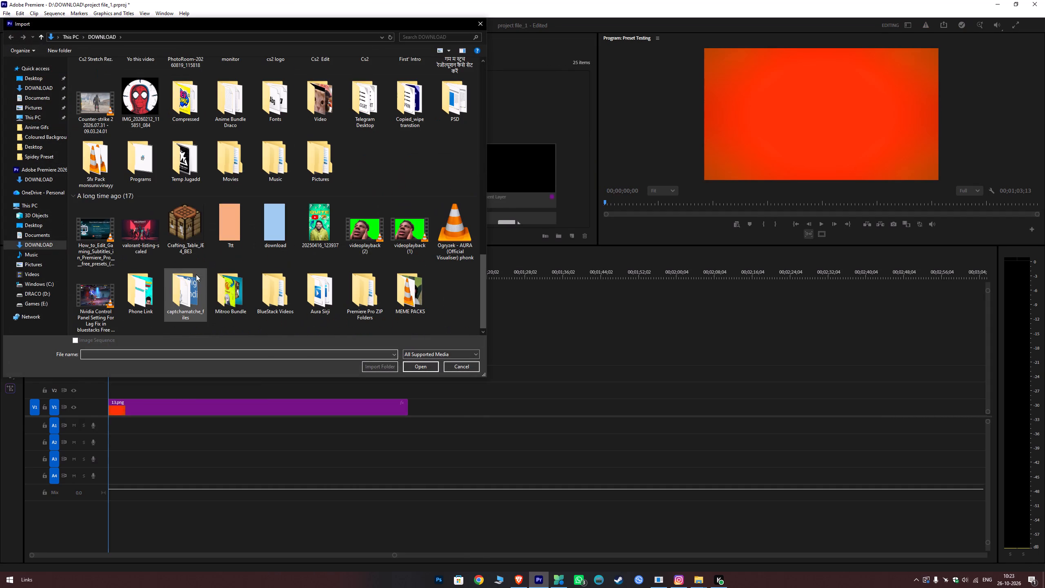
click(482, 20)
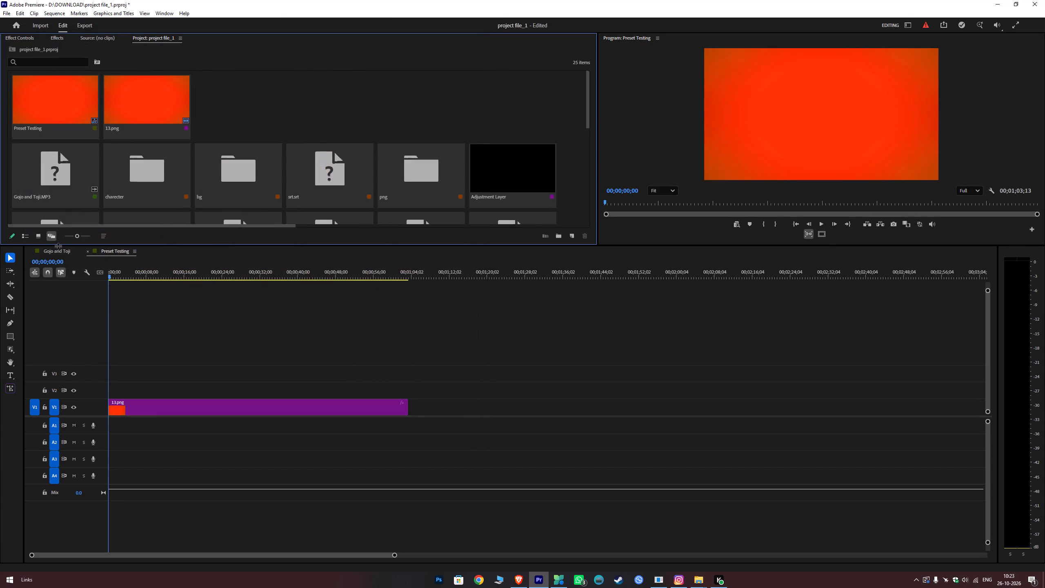
Place the crafting table image on V2 above the background from about 5 to 26 seconds, and preview its start.
click(39, 238)
scroll(201, 171, down, 8)
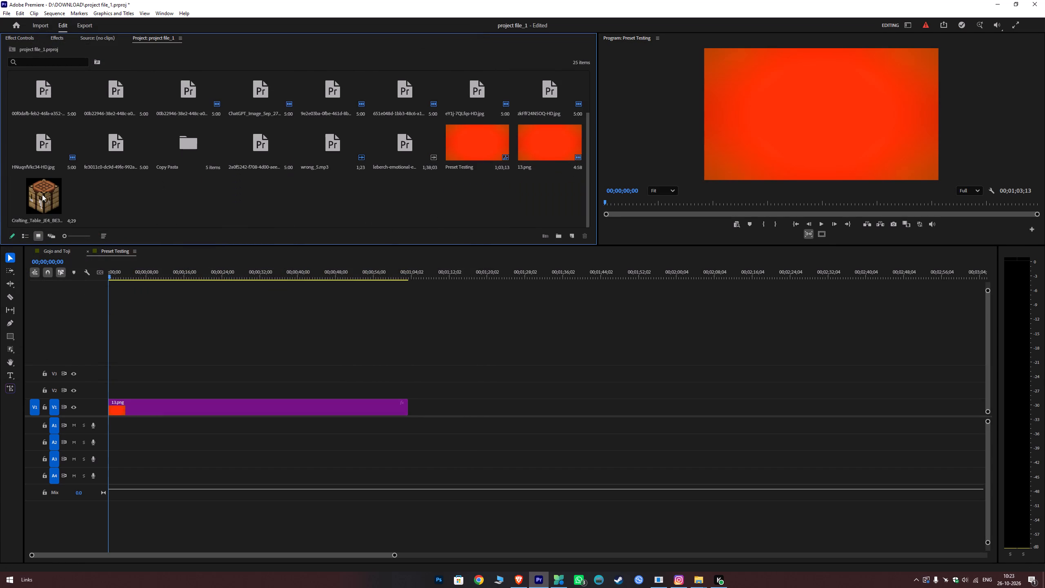
drag(46, 194, 131, 388)
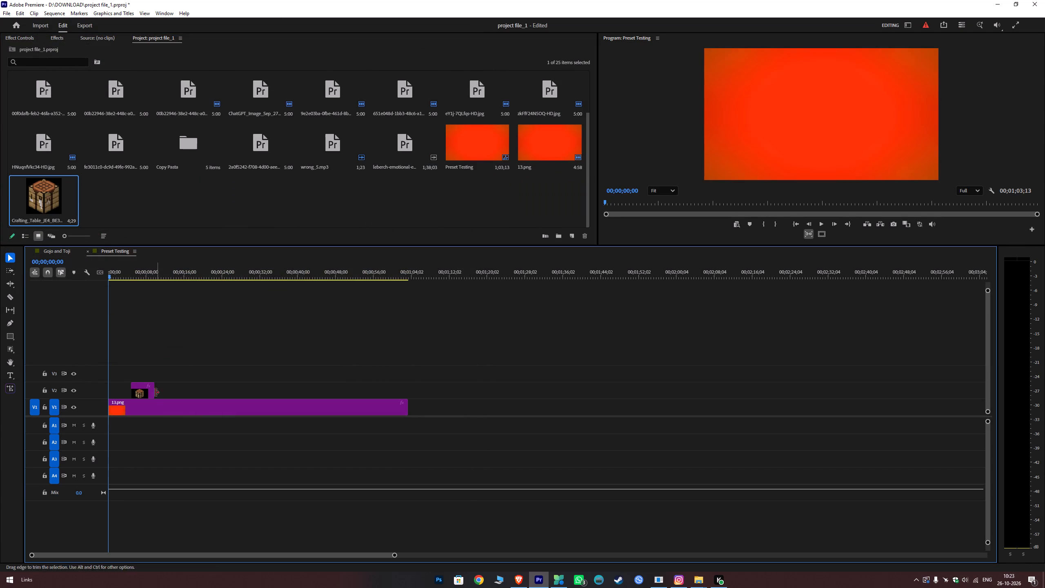
drag(156, 390, 234, 389)
click(125, 271)
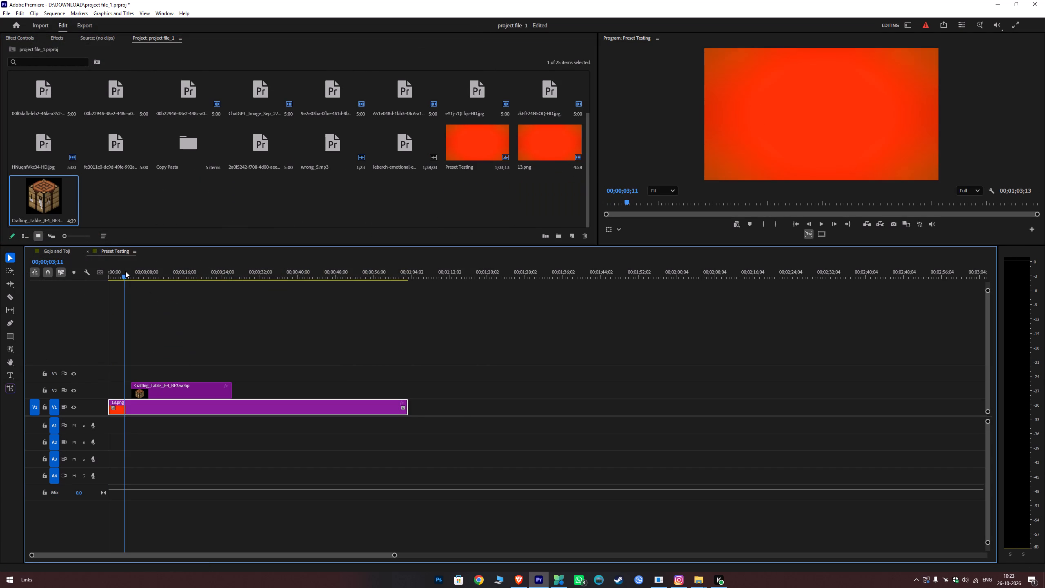
key(space)
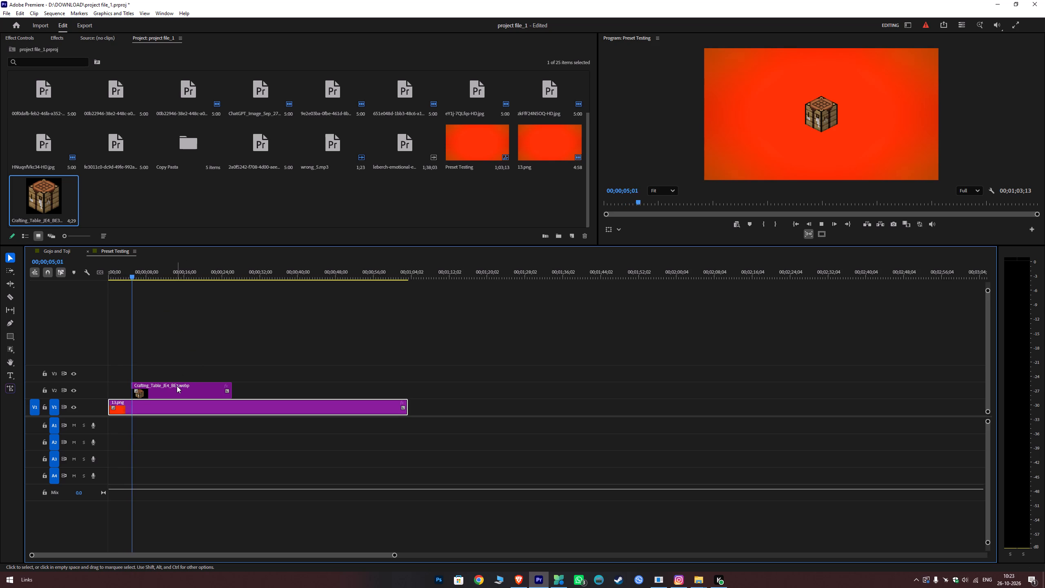
click(177, 386)
key(space)
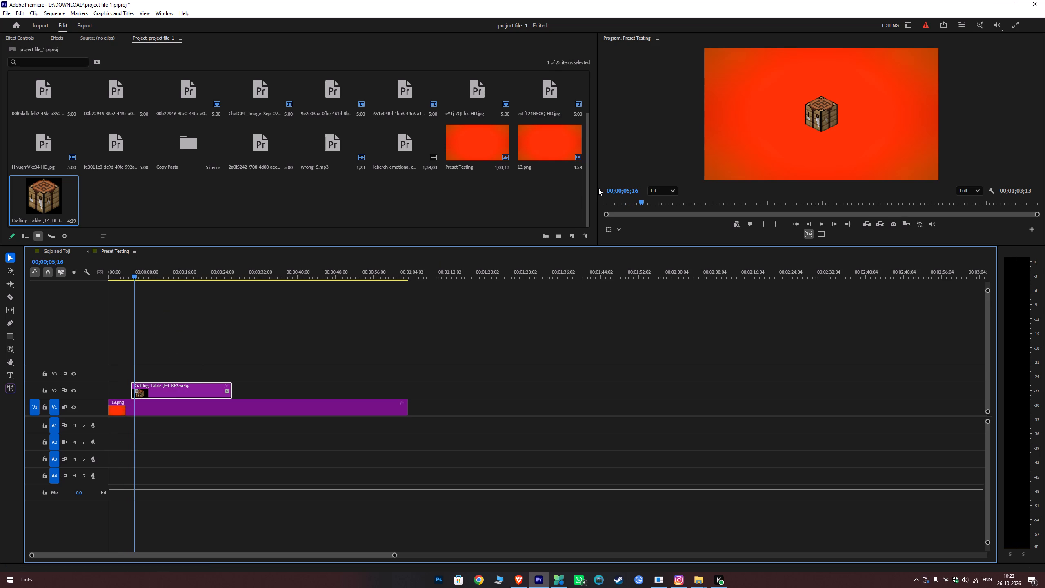
Enlarge the Program monitor by narrowing the project area and lowering the timeline's upper edge, checking the fit in Gojo and Toji.
drag(597, 186, 520, 212)
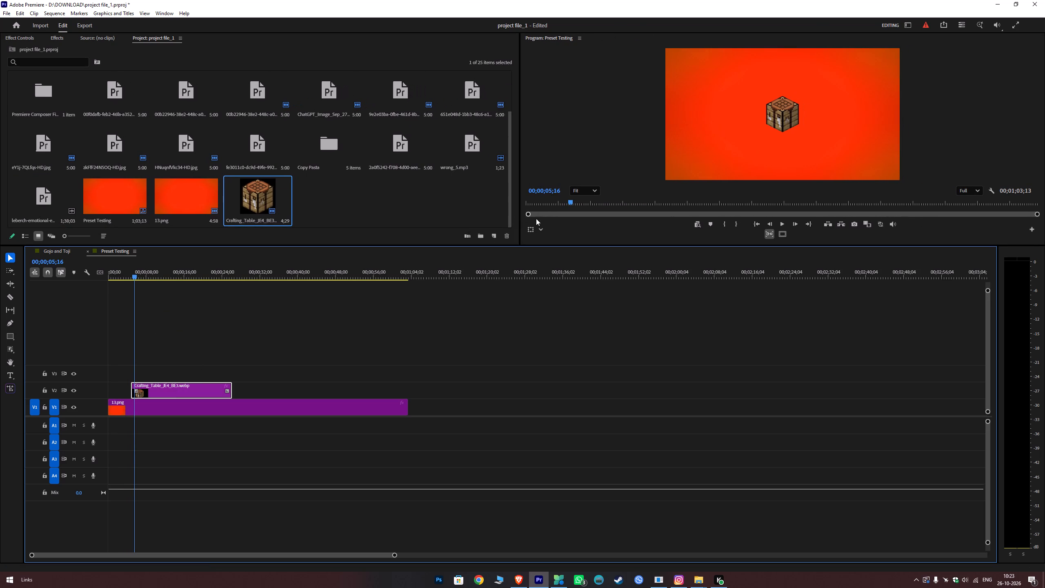
drag(562, 246, 562, 262)
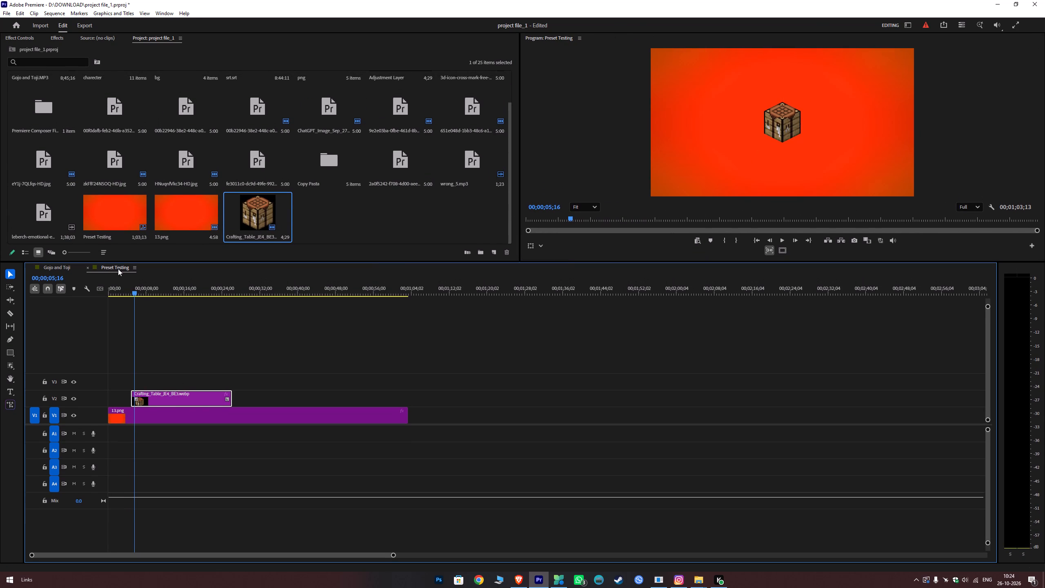
click(51, 269)
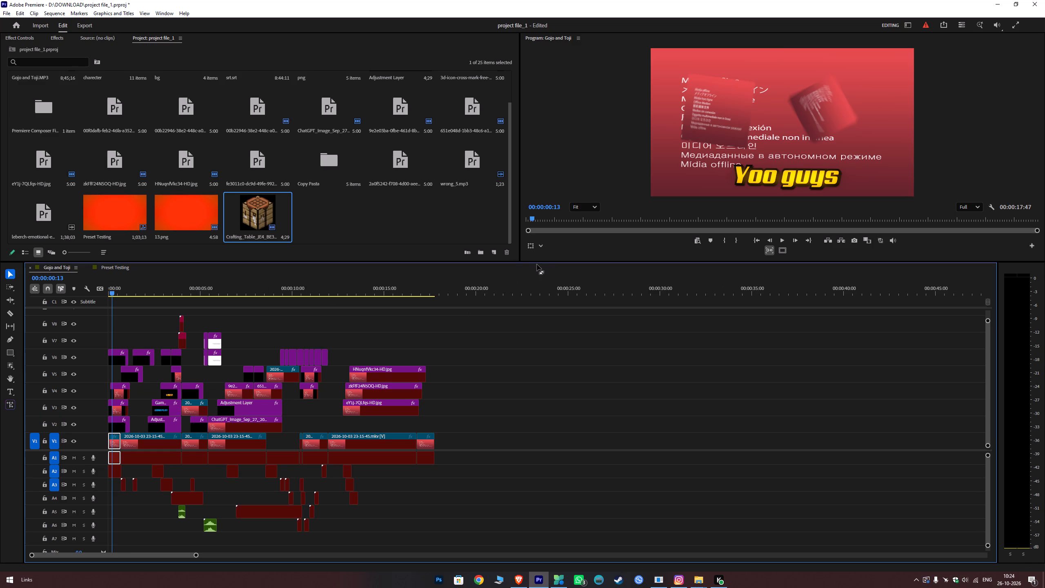
drag(536, 261, 537, 279)
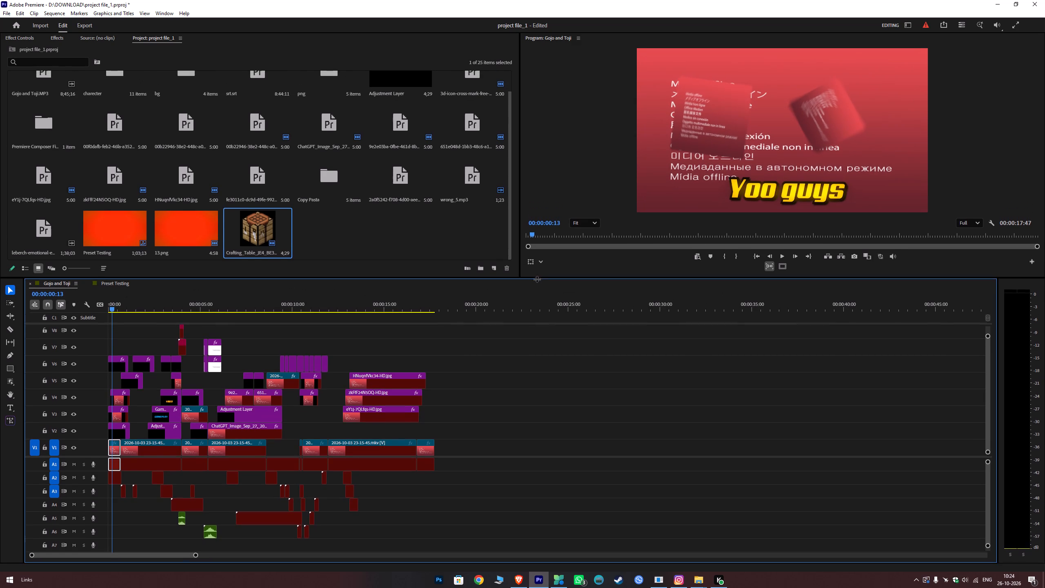
drag(537, 279, 541, 267)
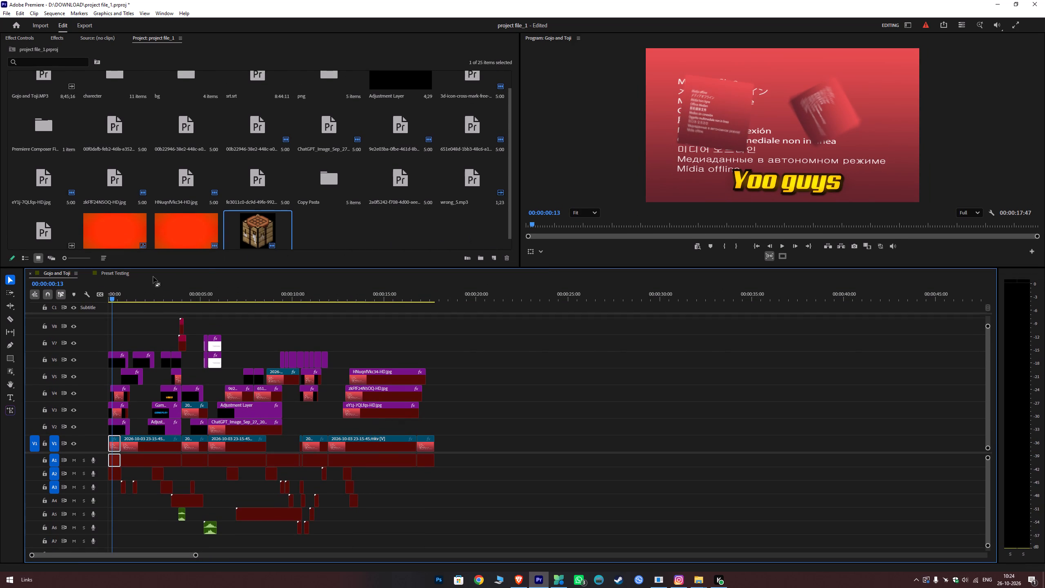
Scale the crafting table clip in the Preset Testing sequence up to 245.5.
click(105, 274)
key(space)
key(space)
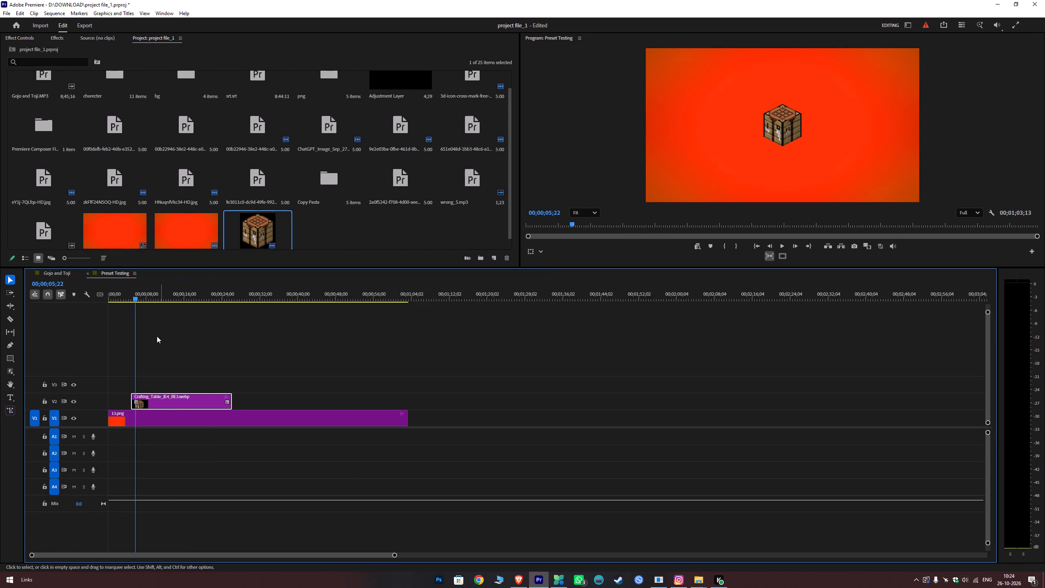
double_click(22, 33)
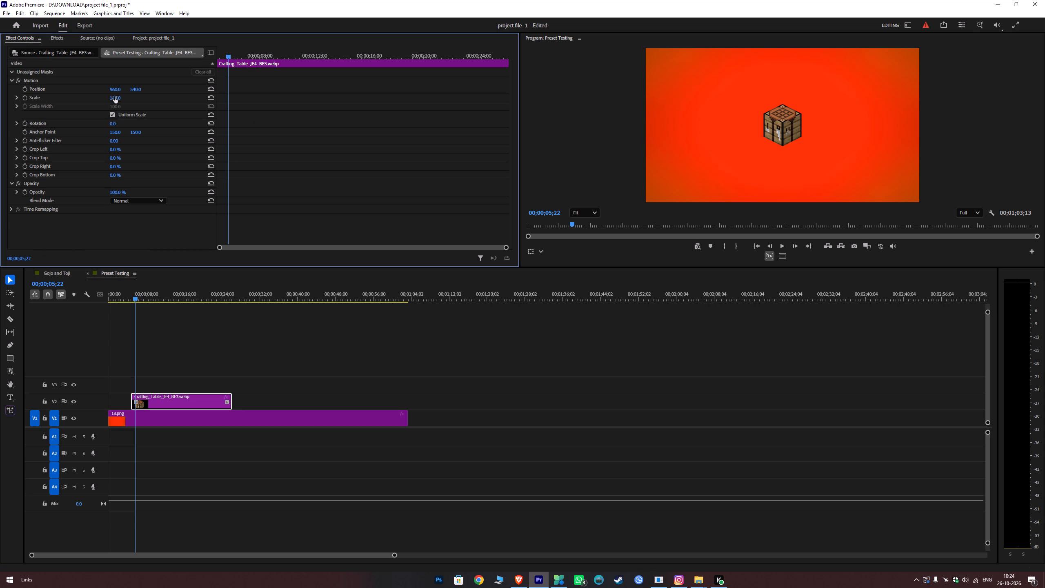
drag(115, 97, 711, 209)
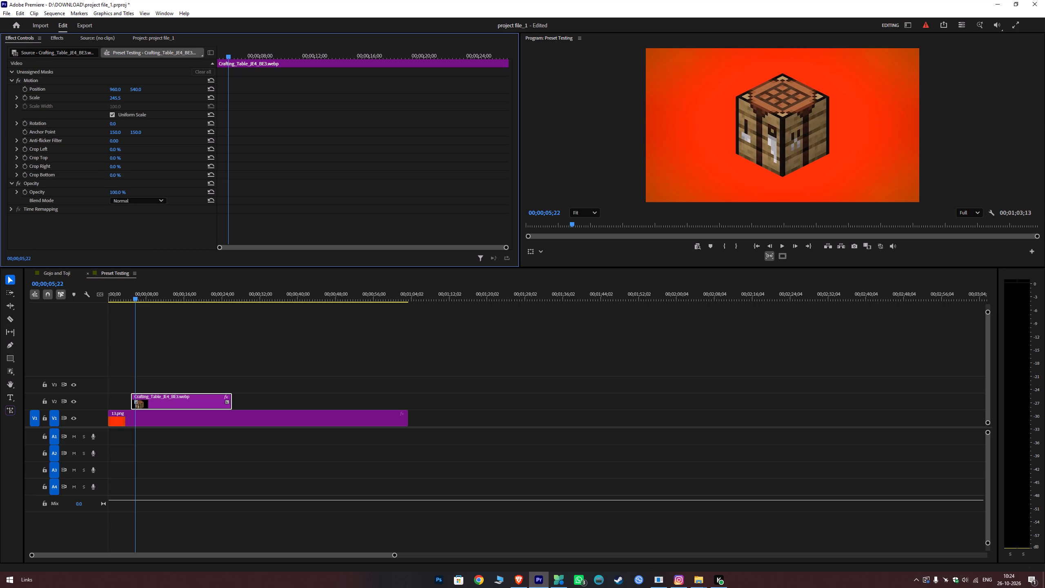
drag(711, 209, 710, 209)
Copy the Photoroom image clip at the start of V3 in Gojo and Toji, and paste it into Preset Testing at about 51 seconds.
click(58, 276)
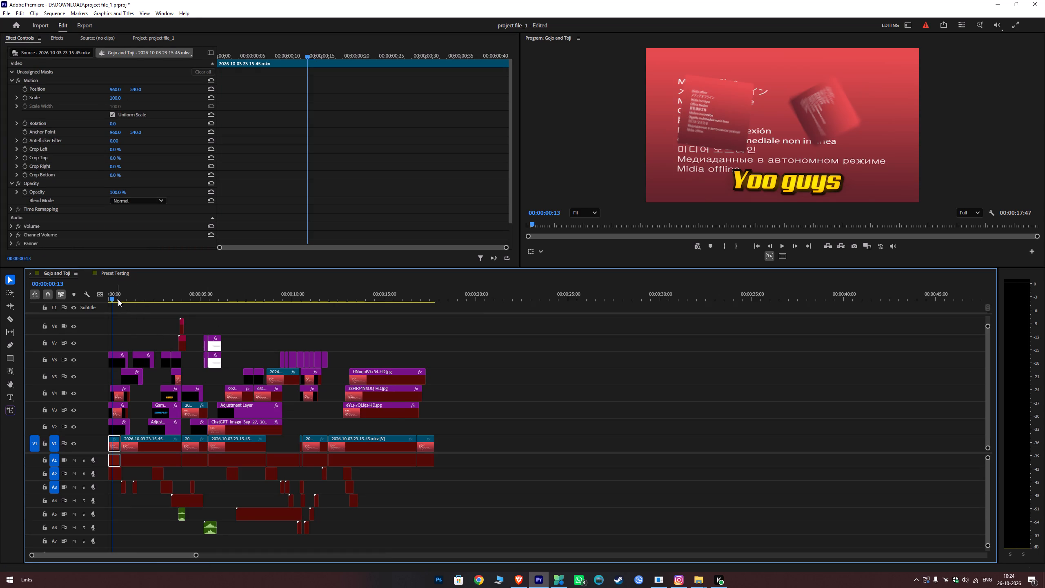
alt+scroll(155, 327, up, 20)
alt+scroll(155, 327, up, 11)
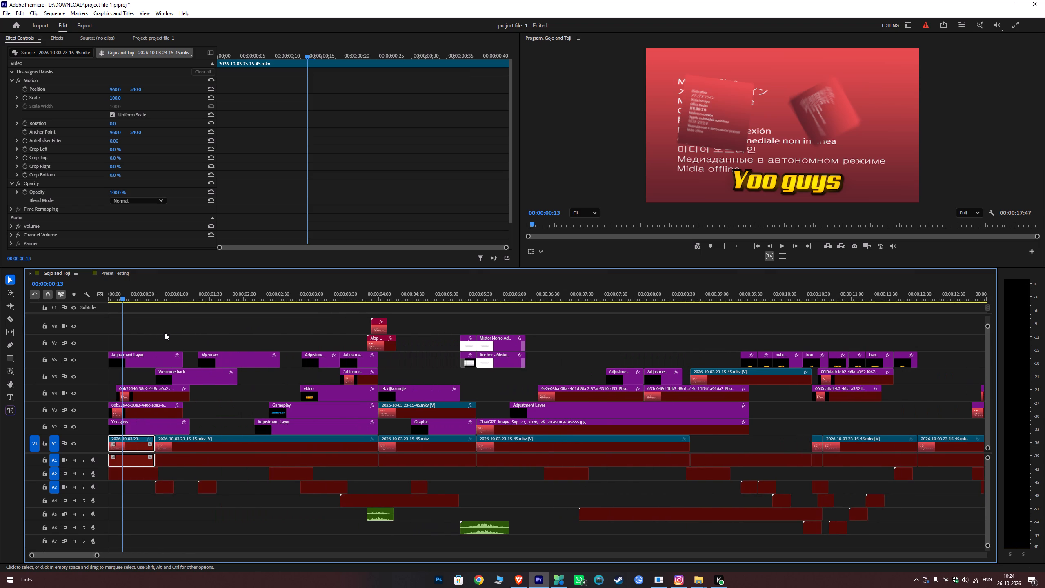
drag(119, 294, 101, 309)
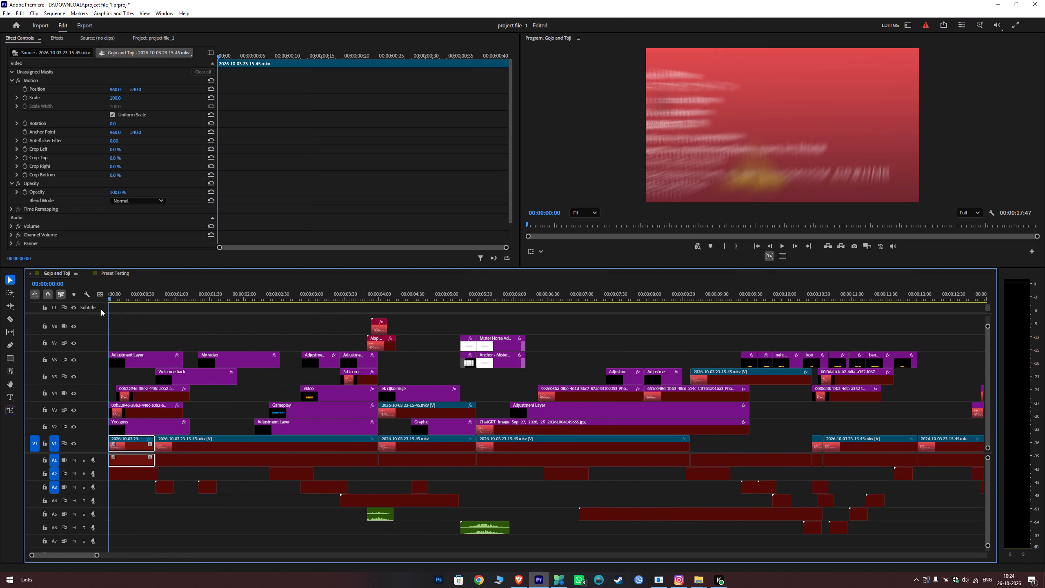
drag(101, 309, 139, 324)
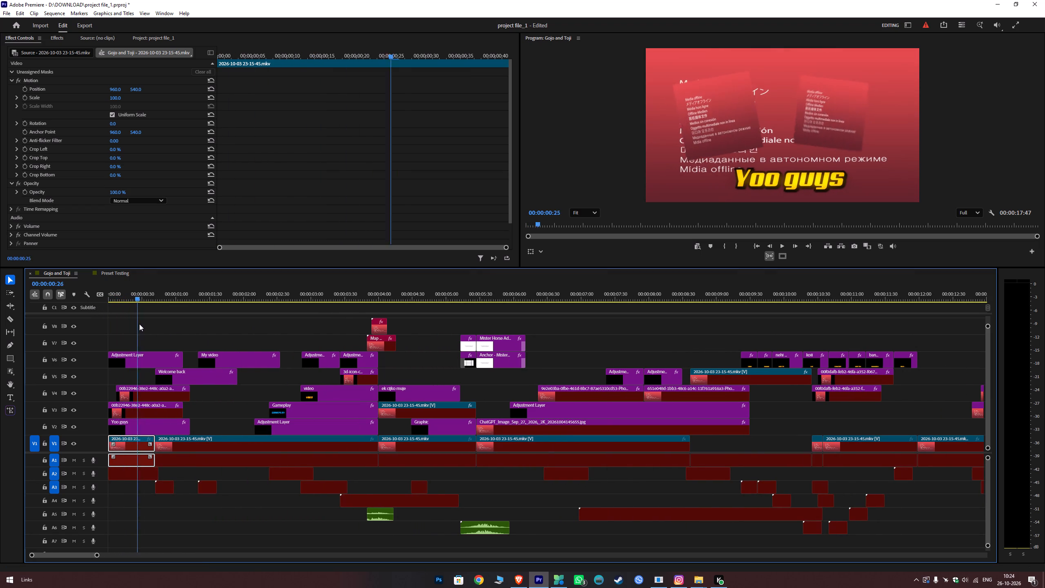
drag(139, 324, 205, 334)
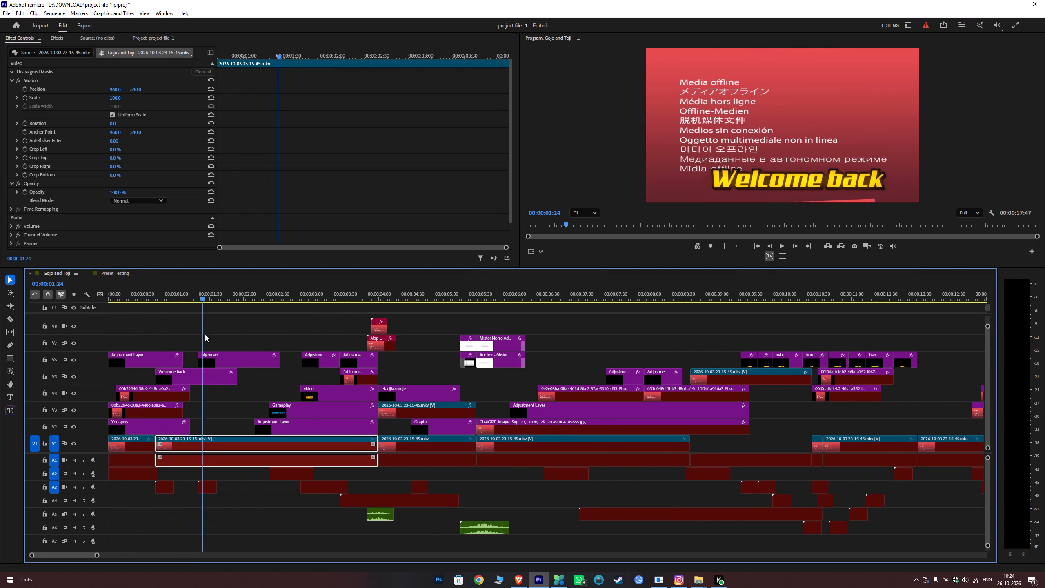
drag(205, 334, 185, 341)
click(136, 407)
right_click(136, 407)
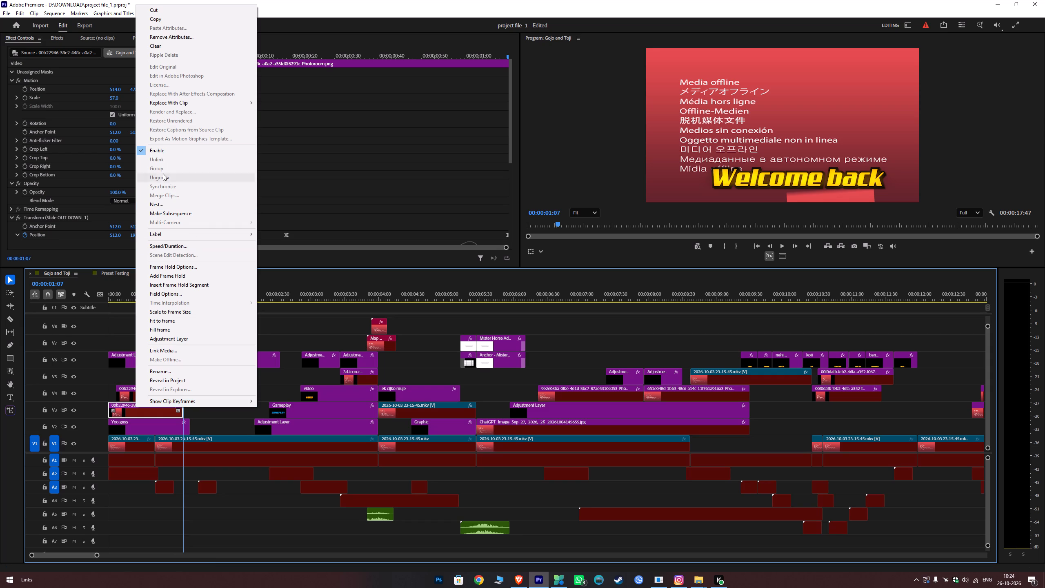
click(169, 20)
click(119, 272)
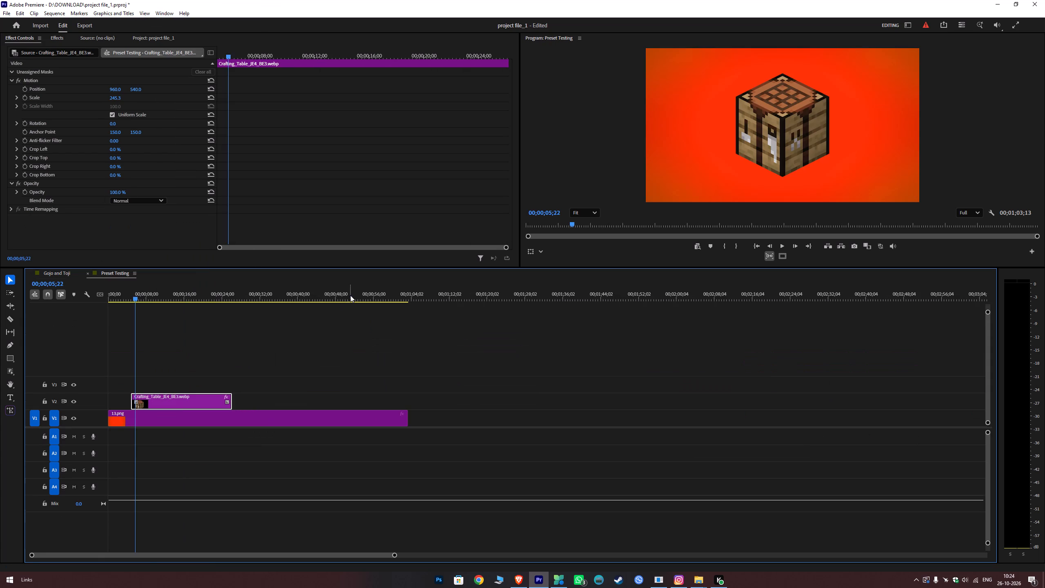
click(350, 294)
click(365, 333)
key(ctrl+v)
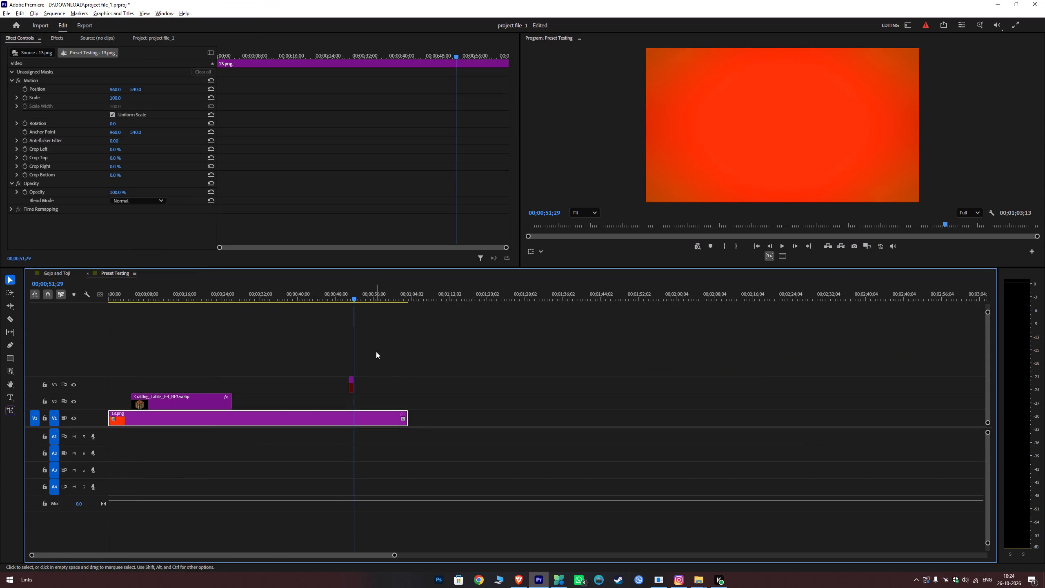
Play the pasted image clip in Preset Testing to check its slide-out animation.
alt+scroll(376, 352, up, 11)
scroll(359, 334, up, 6)
drag(363, 288, 368, 295)
key(space)
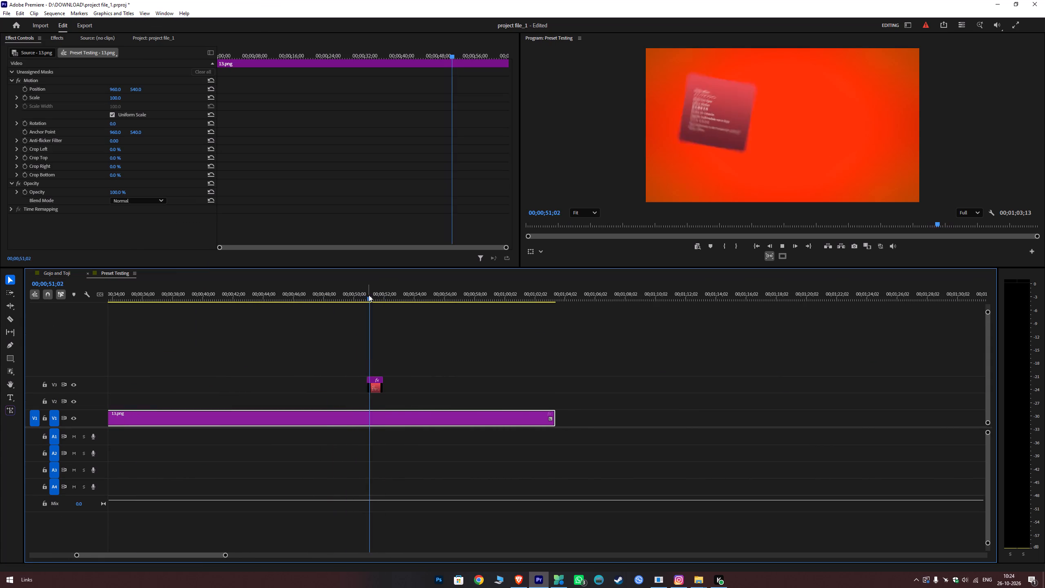
key(space)
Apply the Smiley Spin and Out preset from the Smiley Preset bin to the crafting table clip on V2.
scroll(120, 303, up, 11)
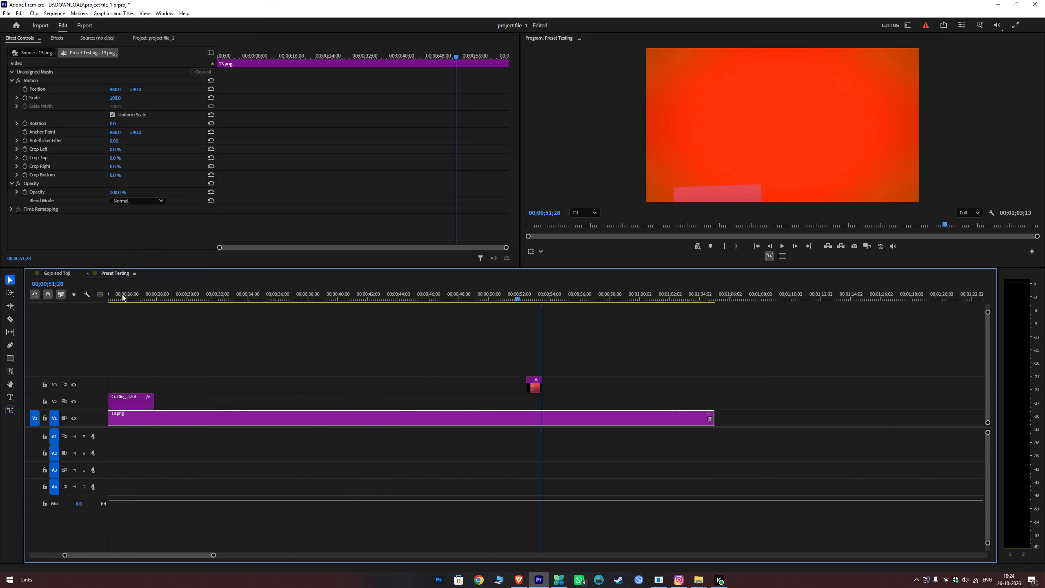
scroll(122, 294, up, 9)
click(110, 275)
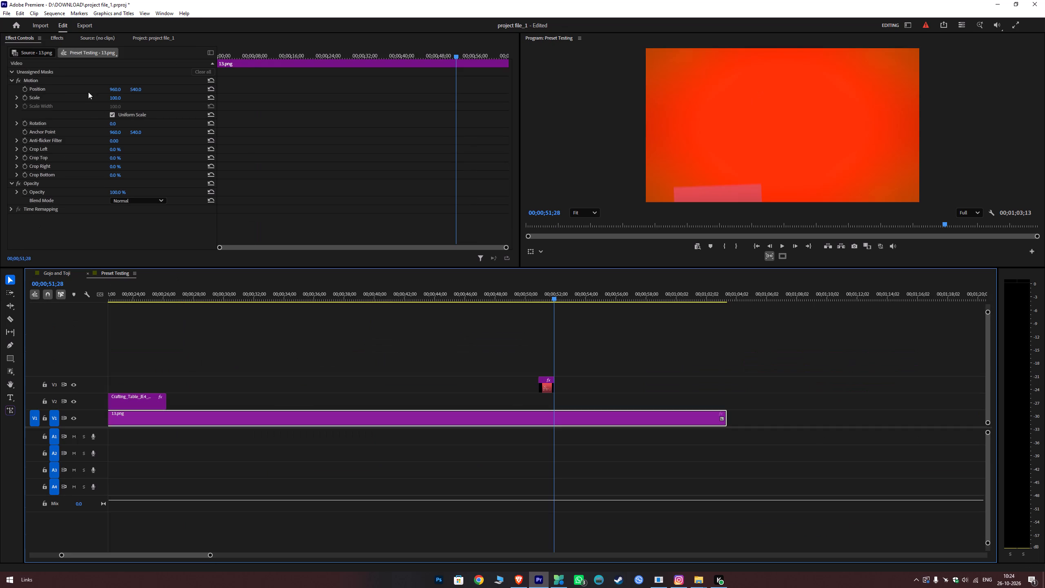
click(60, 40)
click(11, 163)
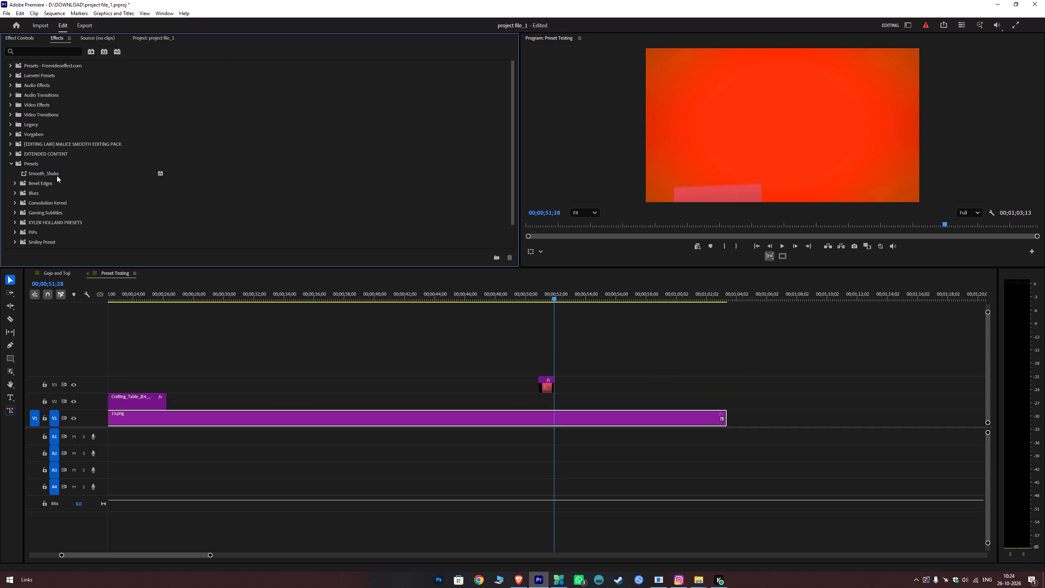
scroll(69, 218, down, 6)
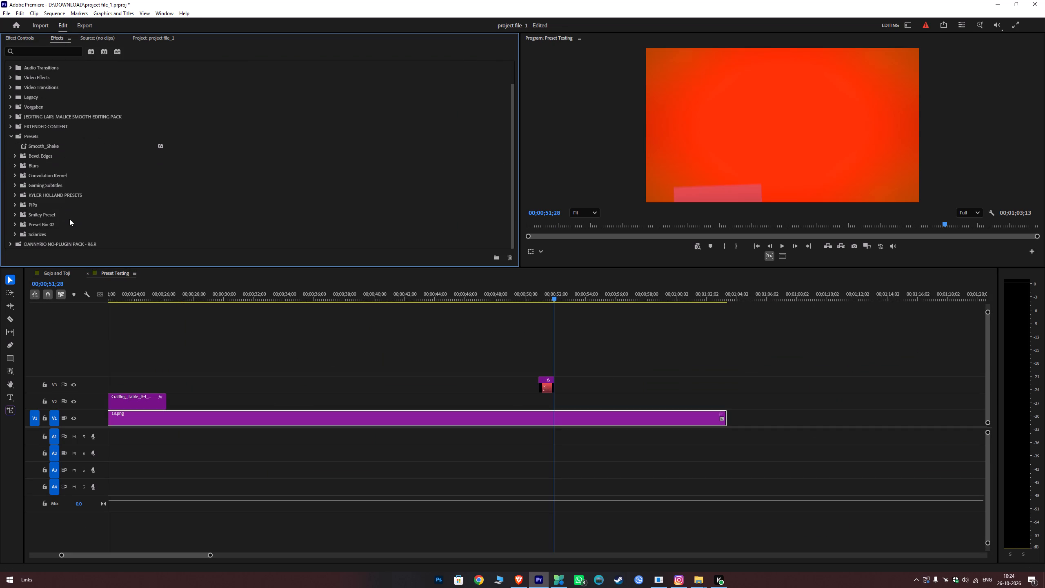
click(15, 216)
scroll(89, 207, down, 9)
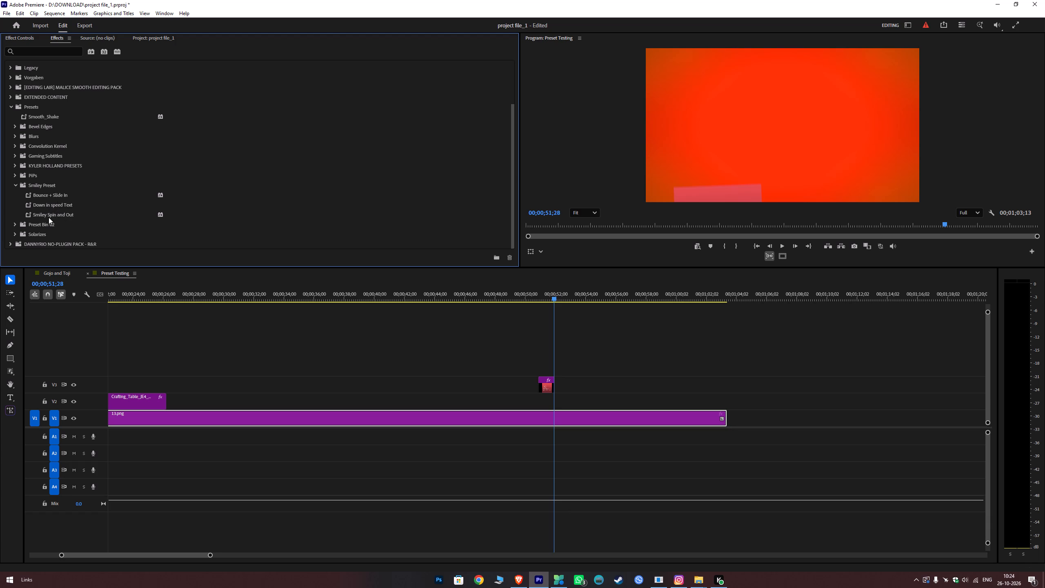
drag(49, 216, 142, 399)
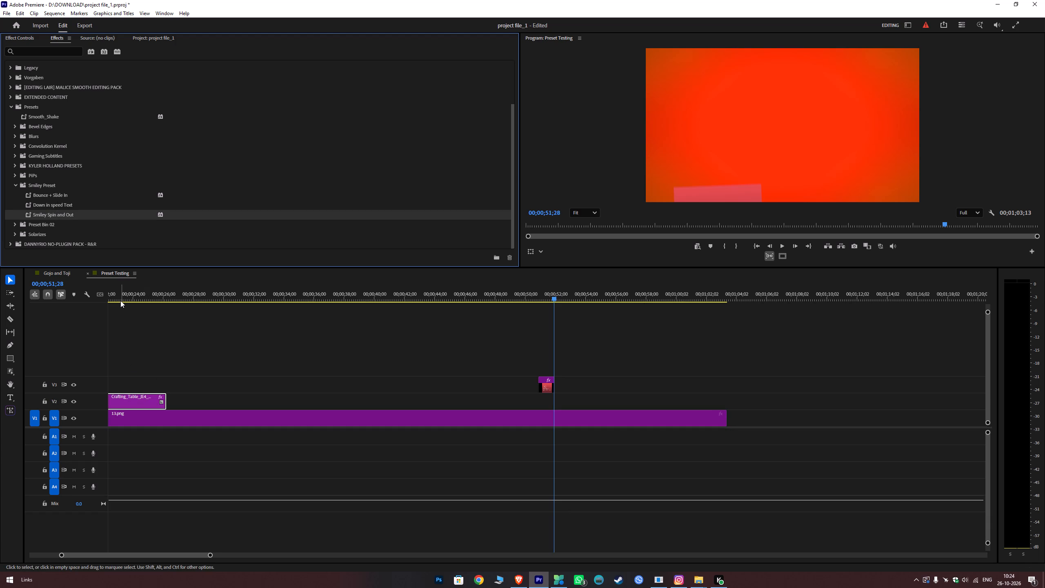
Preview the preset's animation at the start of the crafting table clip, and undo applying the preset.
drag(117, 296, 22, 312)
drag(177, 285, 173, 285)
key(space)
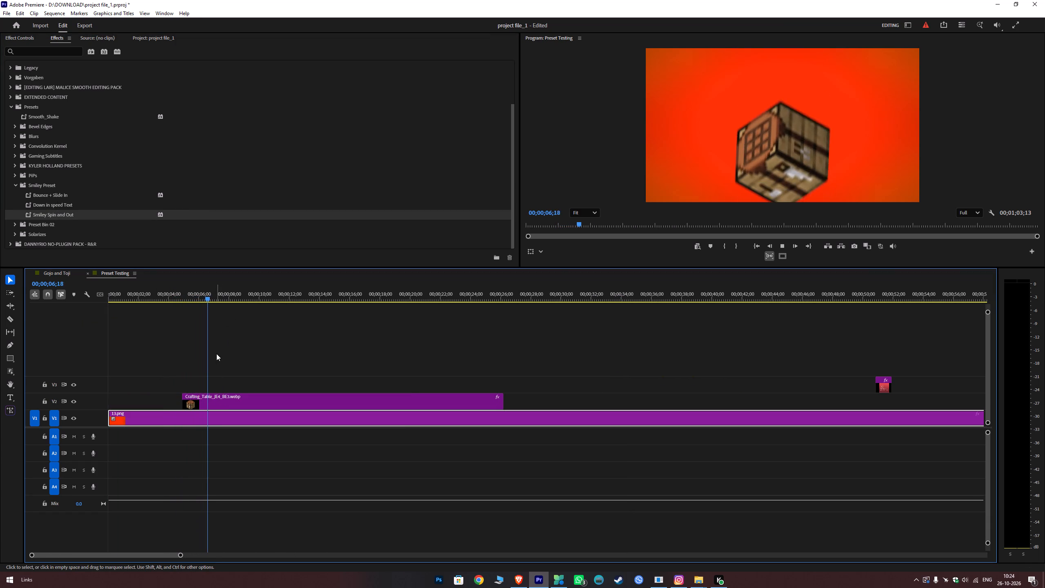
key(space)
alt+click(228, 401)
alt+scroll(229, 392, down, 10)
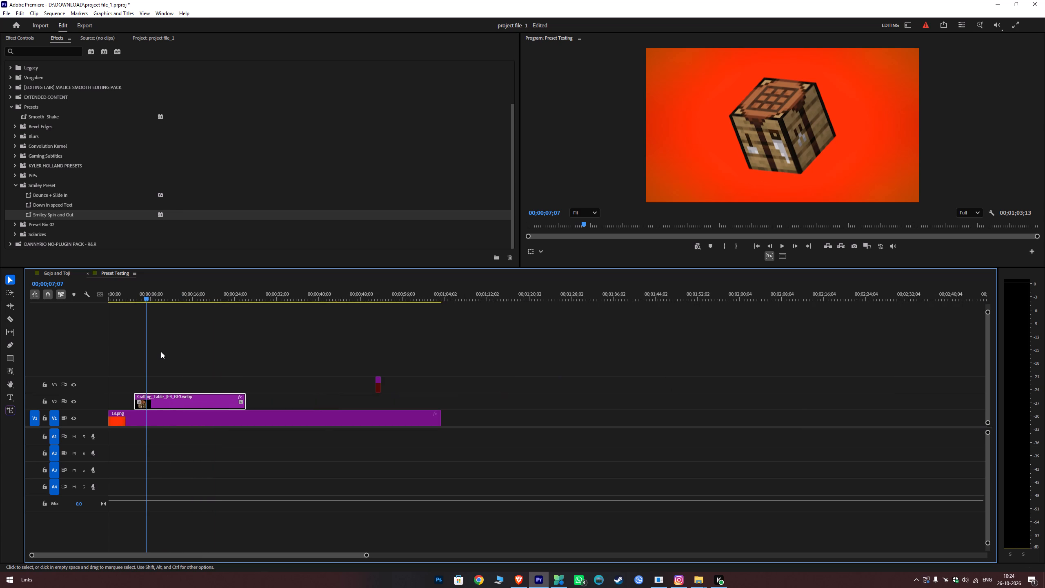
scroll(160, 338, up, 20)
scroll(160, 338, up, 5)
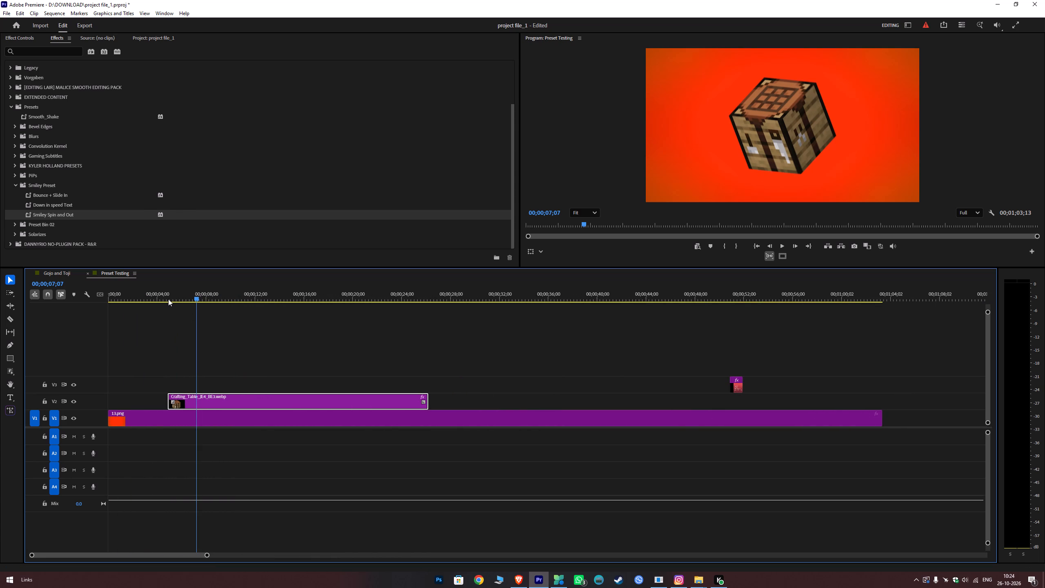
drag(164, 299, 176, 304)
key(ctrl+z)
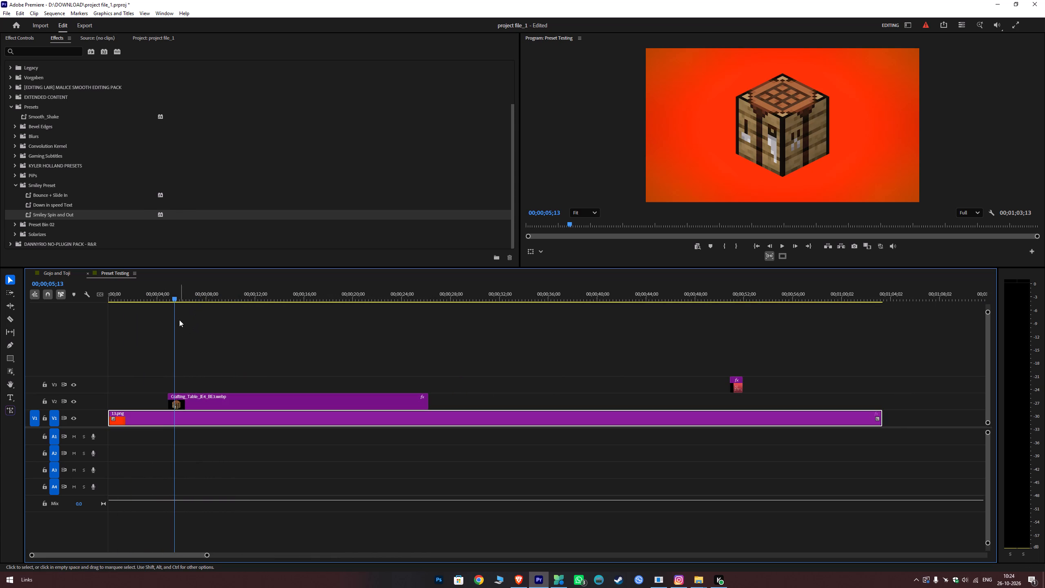
Move the crafting table clip on V2 to the very start of the Preset Testing sequence.
drag(171, 297, 217, 349)
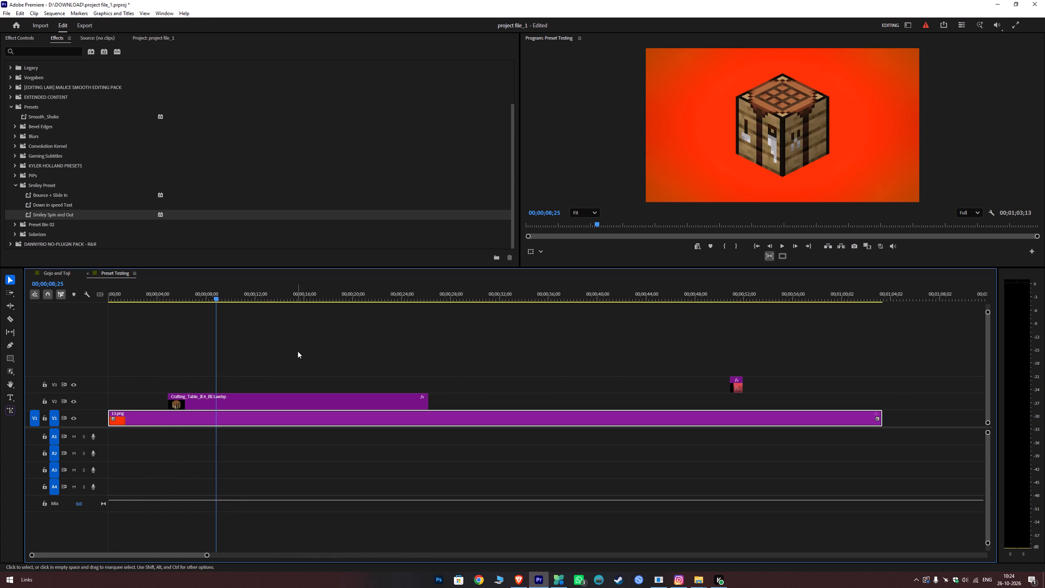
scroll(289, 344, up, 7)
drag(229, 395, 120, 399)
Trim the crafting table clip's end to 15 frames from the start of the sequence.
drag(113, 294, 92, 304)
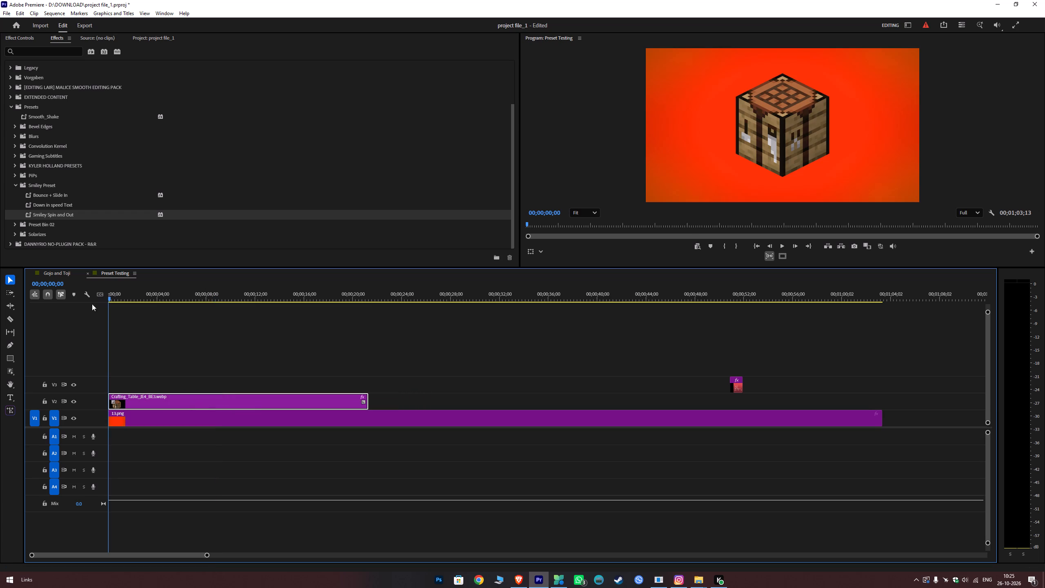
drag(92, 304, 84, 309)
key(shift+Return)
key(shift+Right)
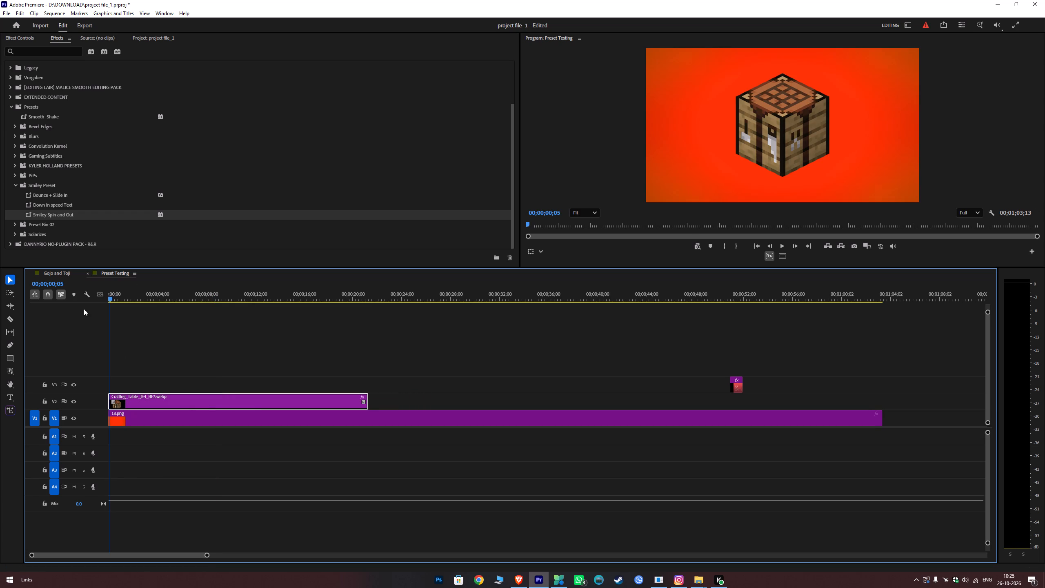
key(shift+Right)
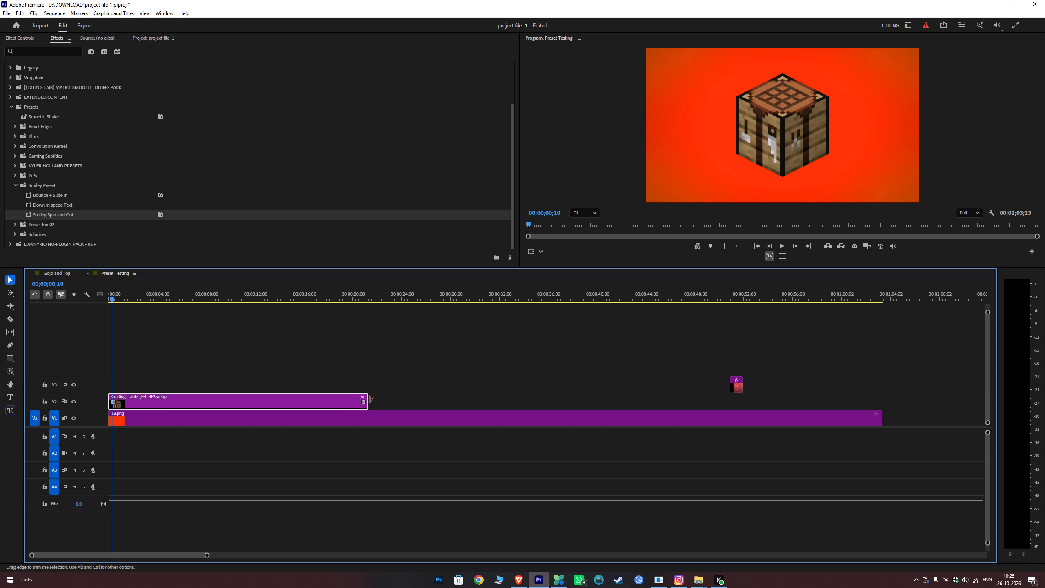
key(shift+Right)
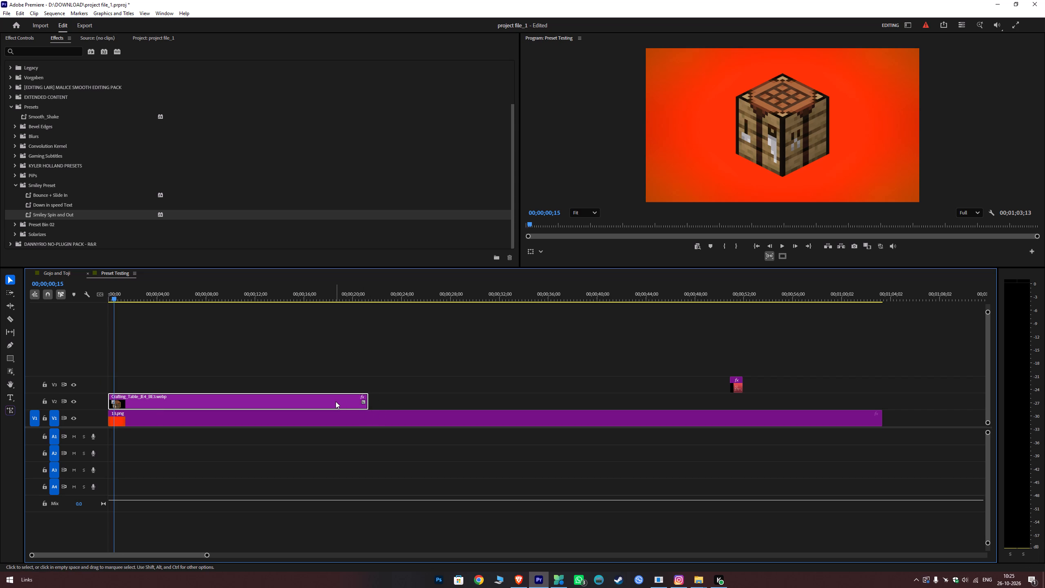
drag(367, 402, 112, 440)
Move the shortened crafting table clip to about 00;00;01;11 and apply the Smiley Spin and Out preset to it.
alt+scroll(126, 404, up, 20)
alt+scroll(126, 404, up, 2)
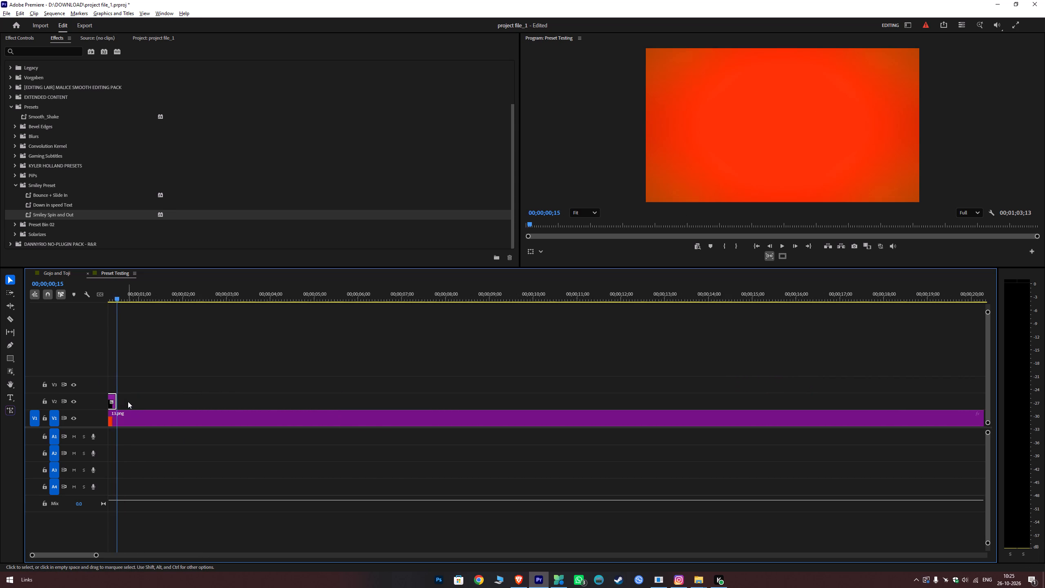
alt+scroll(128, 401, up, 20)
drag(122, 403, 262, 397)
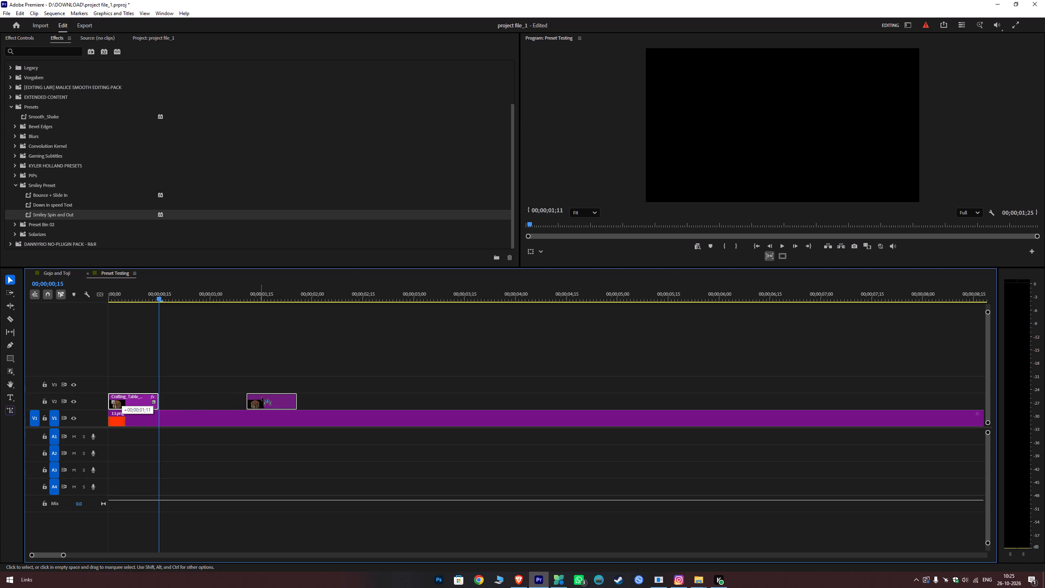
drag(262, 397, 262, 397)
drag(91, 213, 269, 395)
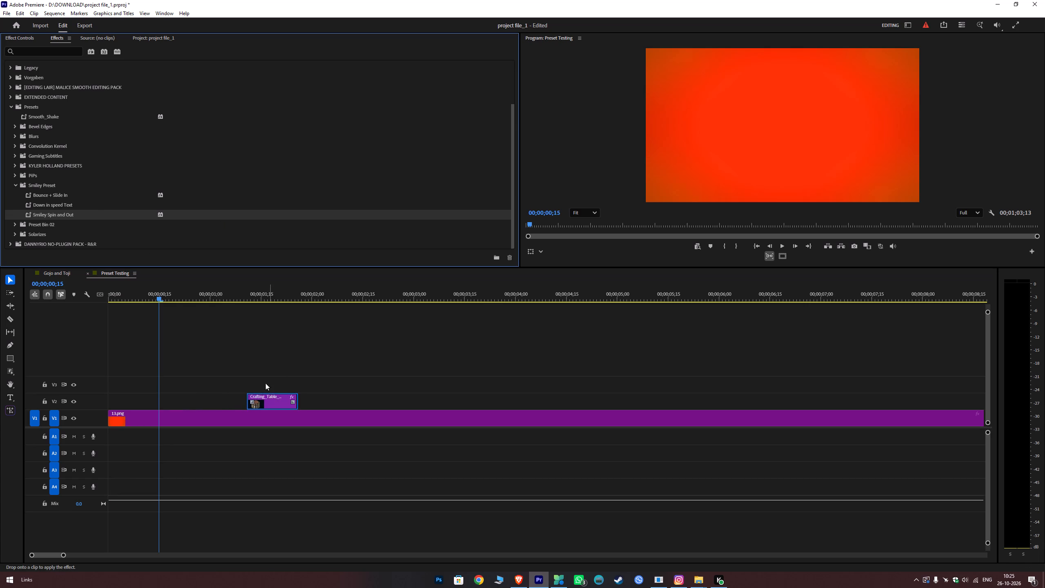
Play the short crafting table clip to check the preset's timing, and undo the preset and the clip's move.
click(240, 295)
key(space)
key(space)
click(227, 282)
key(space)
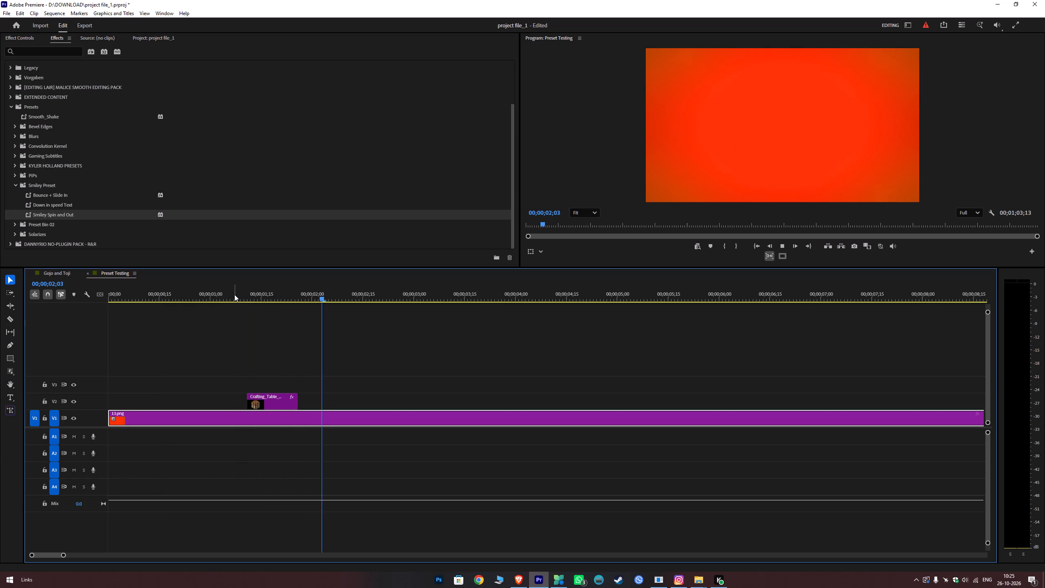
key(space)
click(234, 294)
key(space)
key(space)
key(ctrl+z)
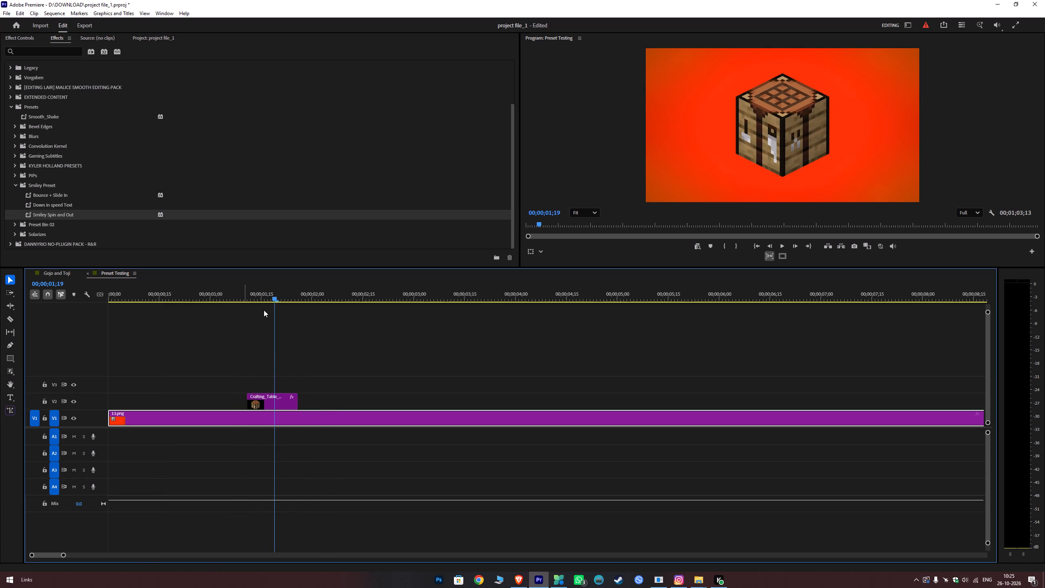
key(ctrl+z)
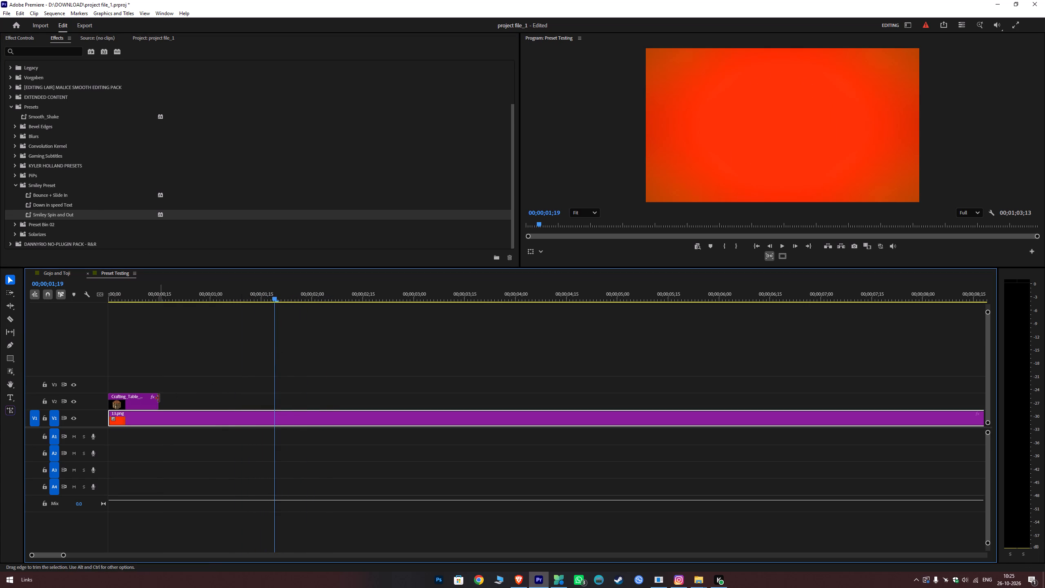
Extend the end of the crafting table clip to about 00;00;01;24.
drag(159, 399, 292, 405)
Apply the Smiley Spin and Out preset to the crafting table clip and preview its animation from the sequence start.
drag(66, 214, 147, 367)
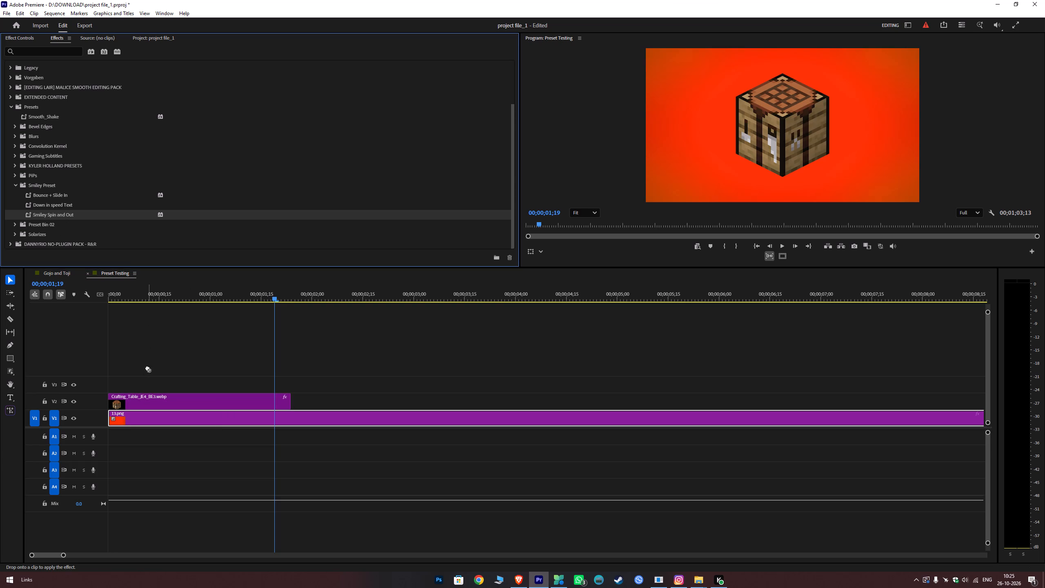
drag(147, 367, 141, 398)
drag(118, 298, 47, 306)
key(space)
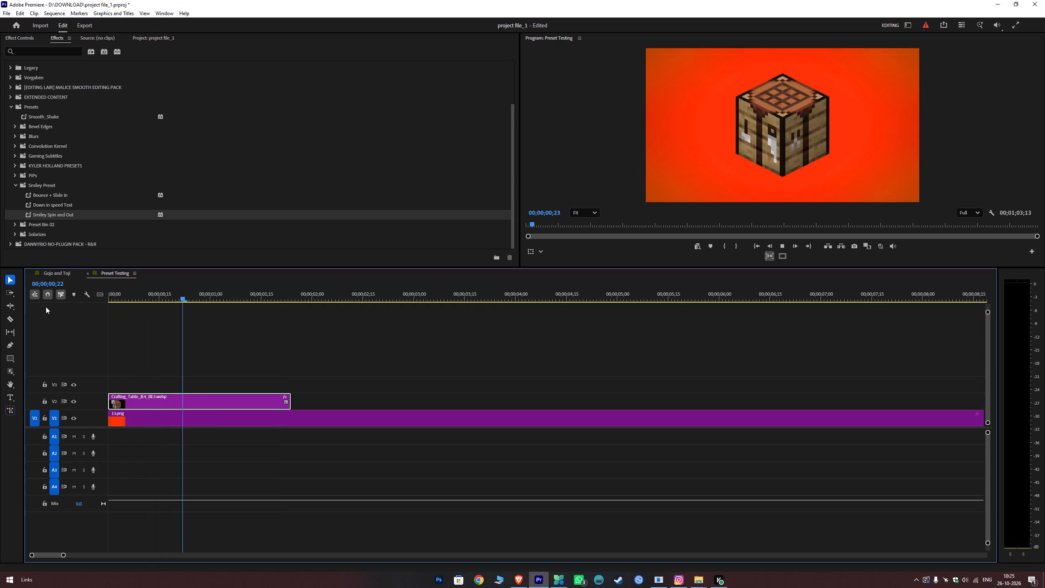
key(space)
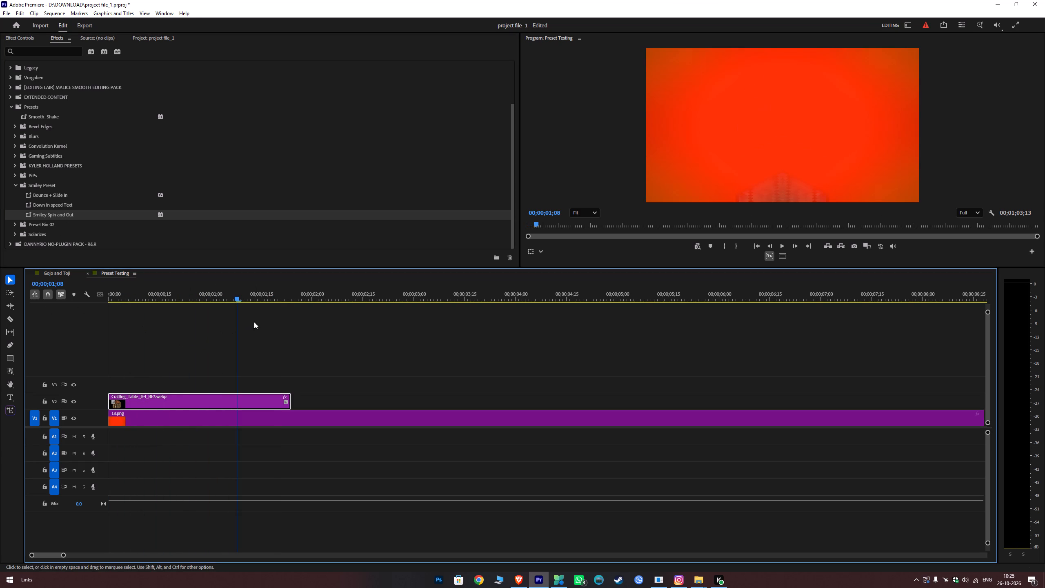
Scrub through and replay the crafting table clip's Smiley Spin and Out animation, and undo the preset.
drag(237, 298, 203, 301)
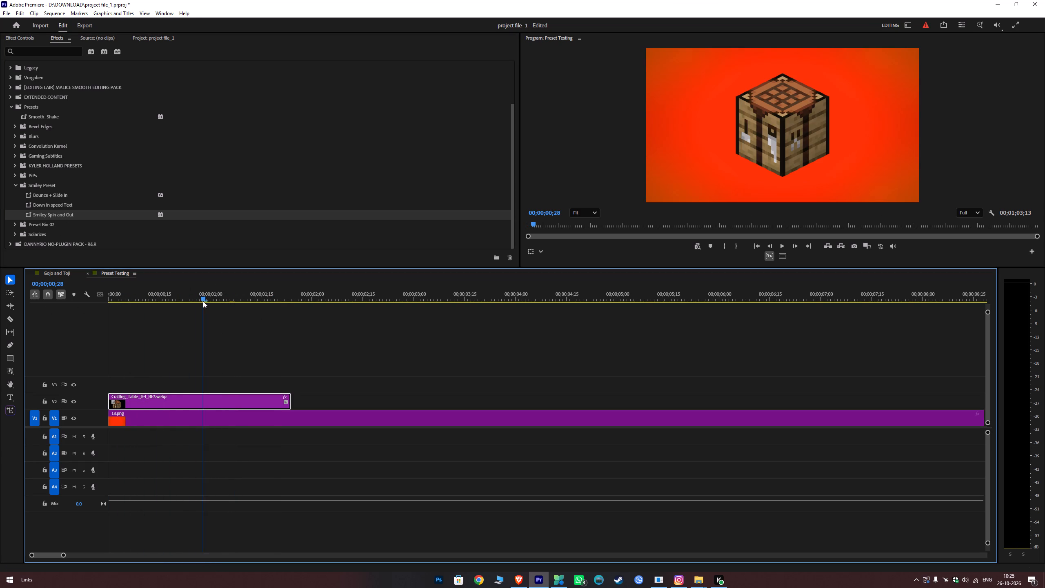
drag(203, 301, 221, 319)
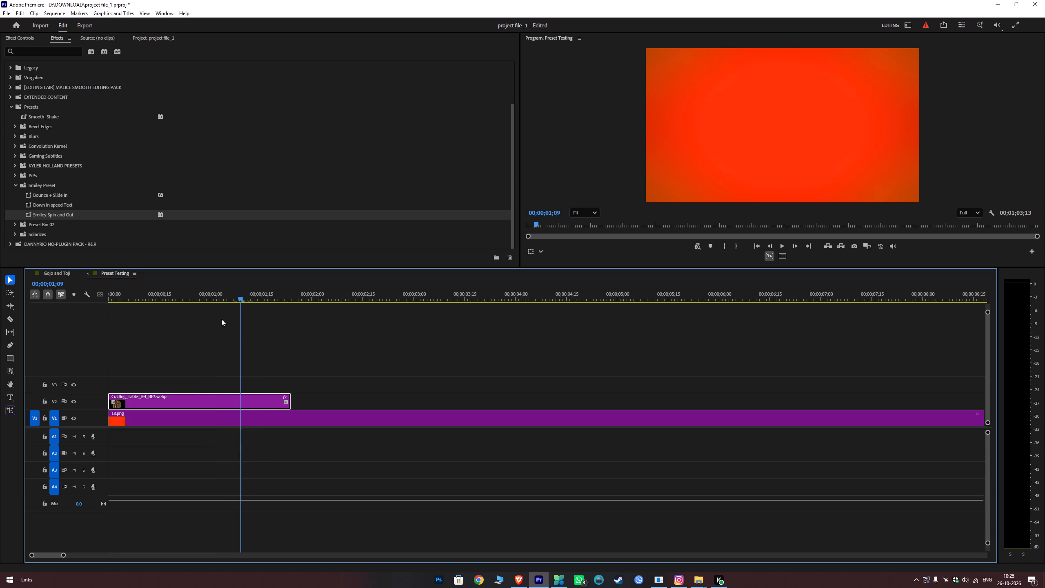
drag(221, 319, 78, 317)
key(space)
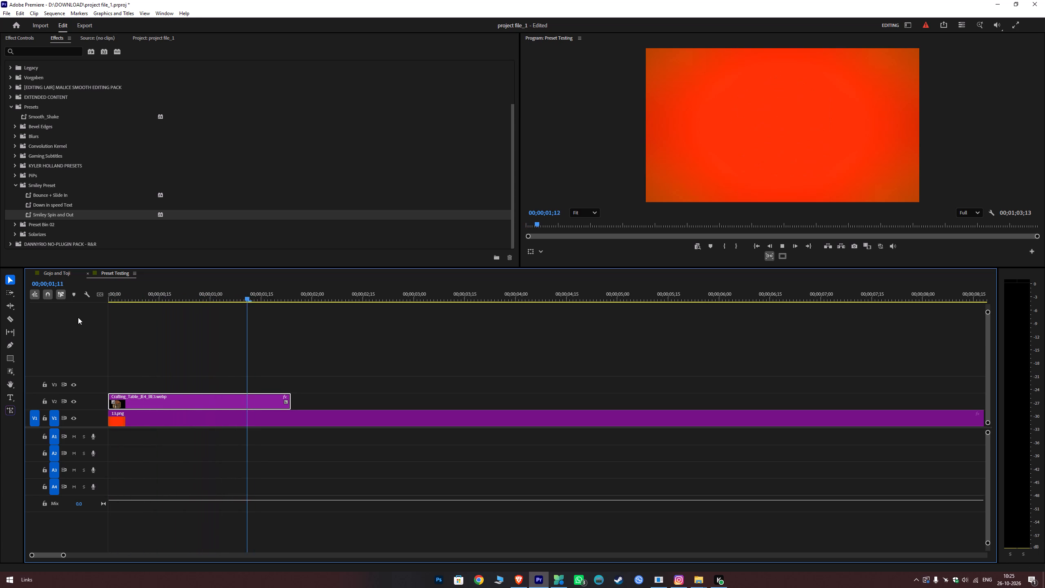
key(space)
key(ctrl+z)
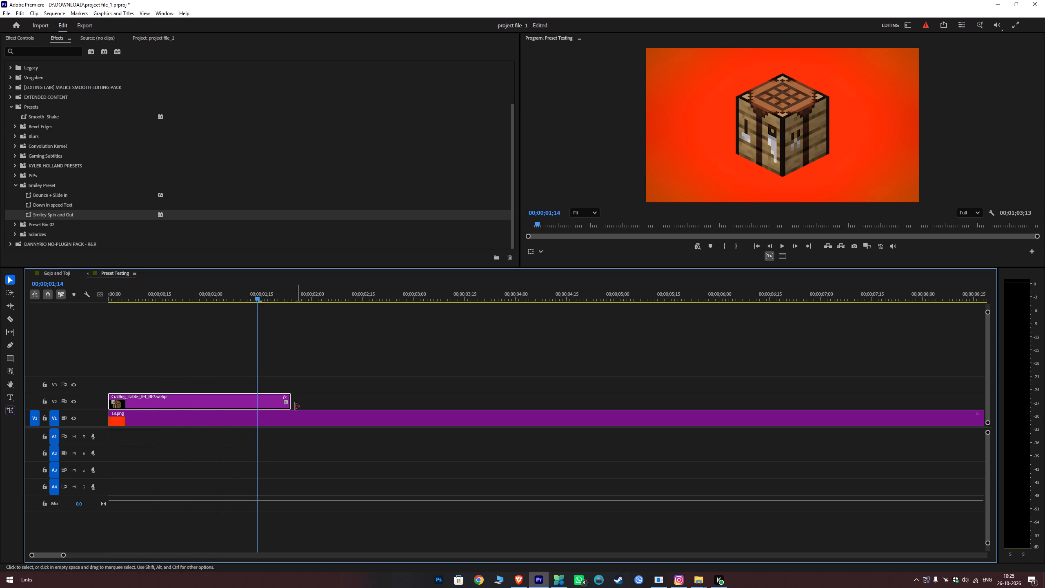
Extend the end of the crafting table clip to about 00;00;03;28.
drag(292, 403, 313, 403)
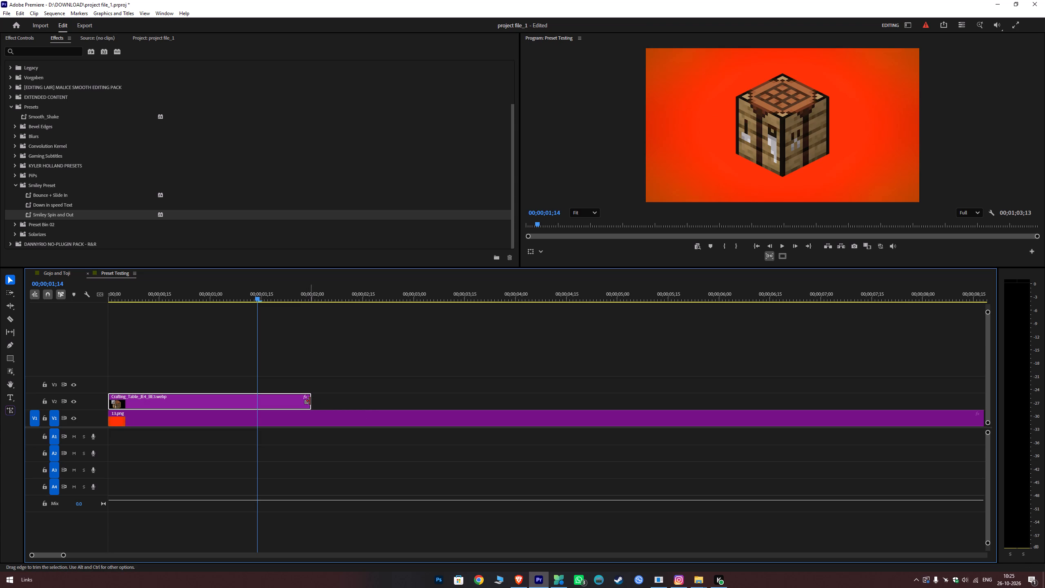
drag(310, 401, 360, 407)
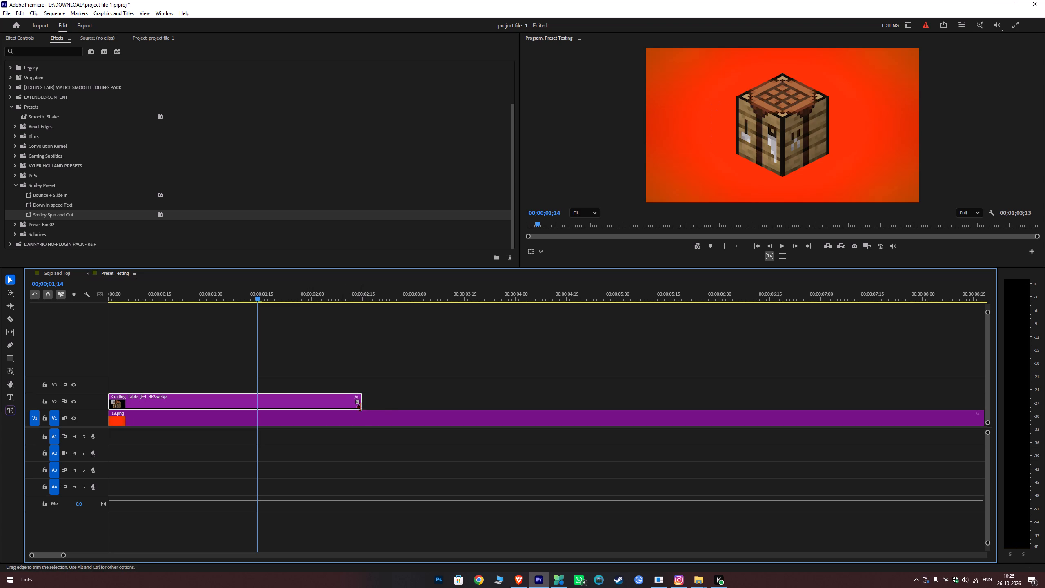
scroll(344, 396, down, 18)
scroll(236, 373, up, 7)
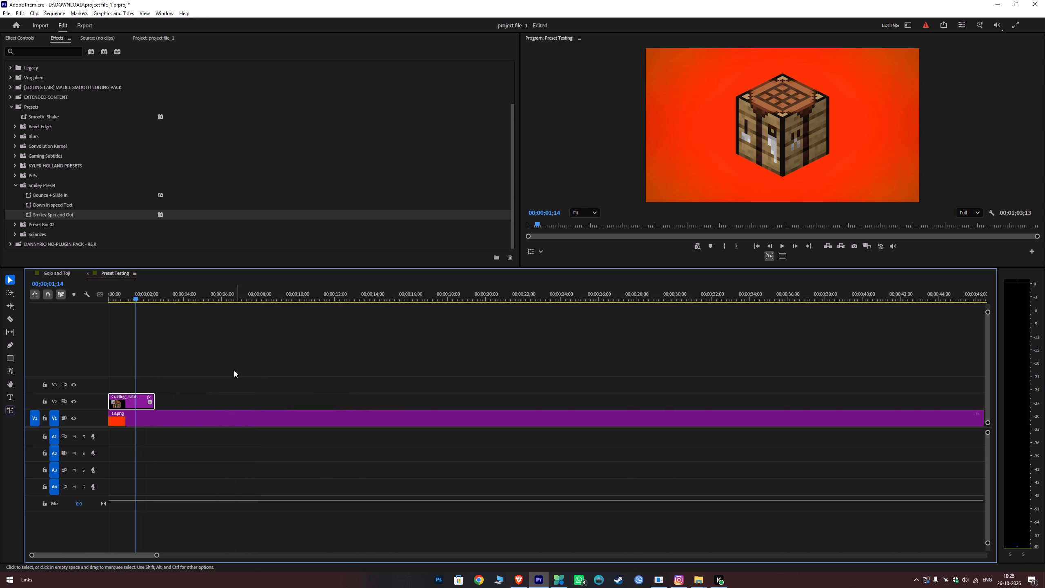
scroll(200, 347, up, 5)
drag(156, 402, 157, 402)
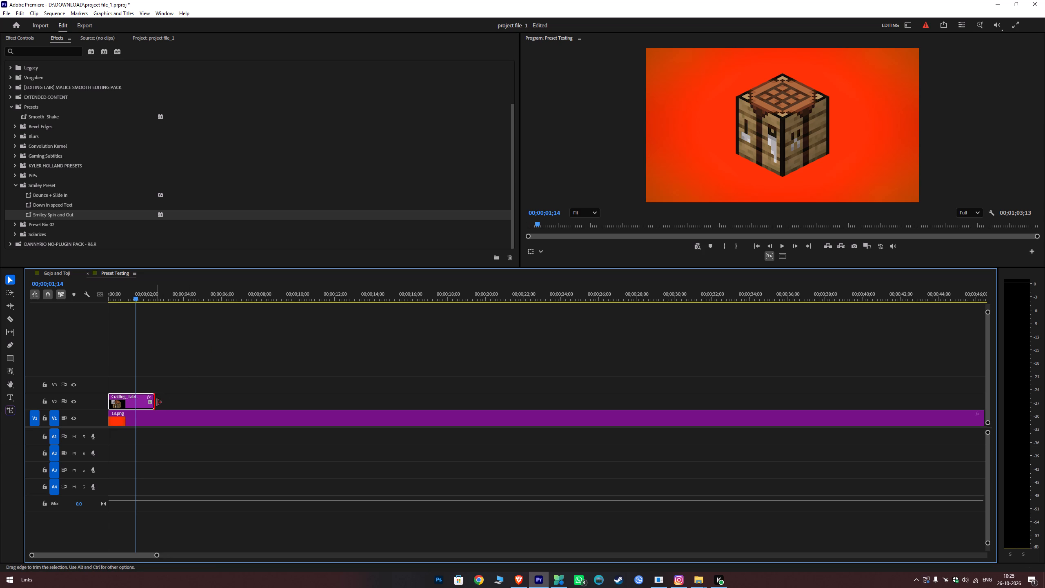
drag(157, 402, 182, 402)
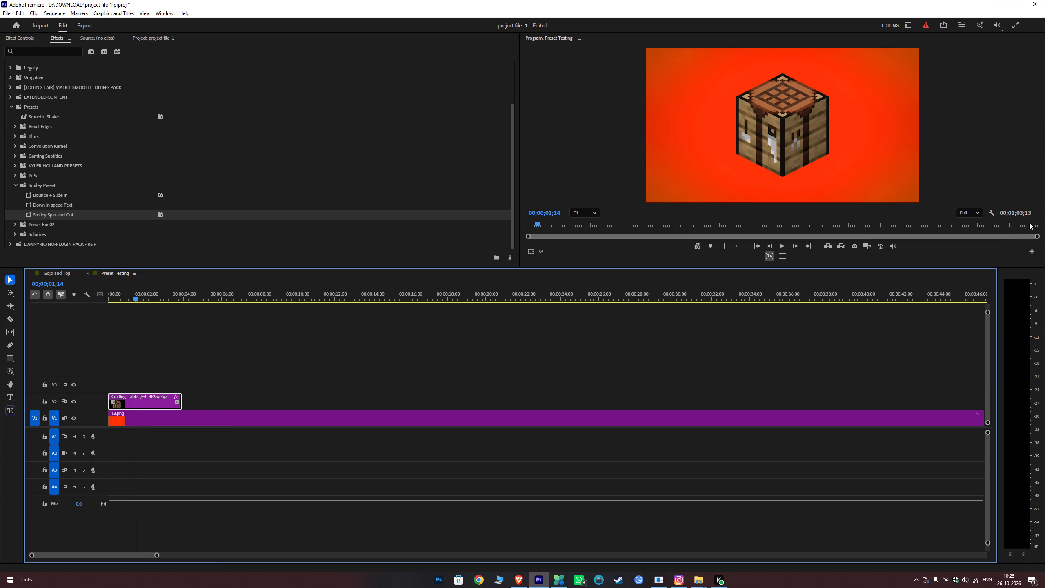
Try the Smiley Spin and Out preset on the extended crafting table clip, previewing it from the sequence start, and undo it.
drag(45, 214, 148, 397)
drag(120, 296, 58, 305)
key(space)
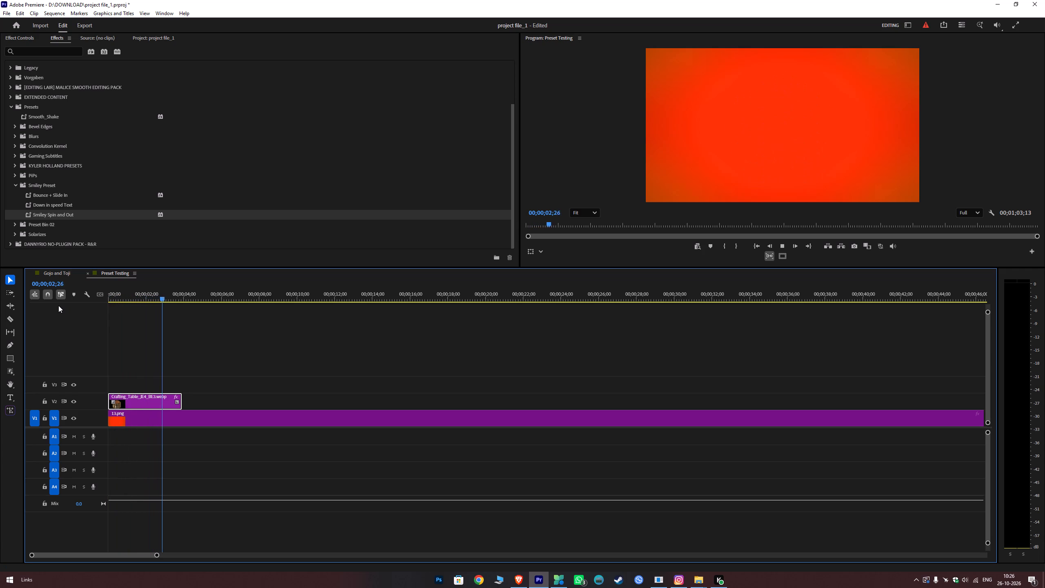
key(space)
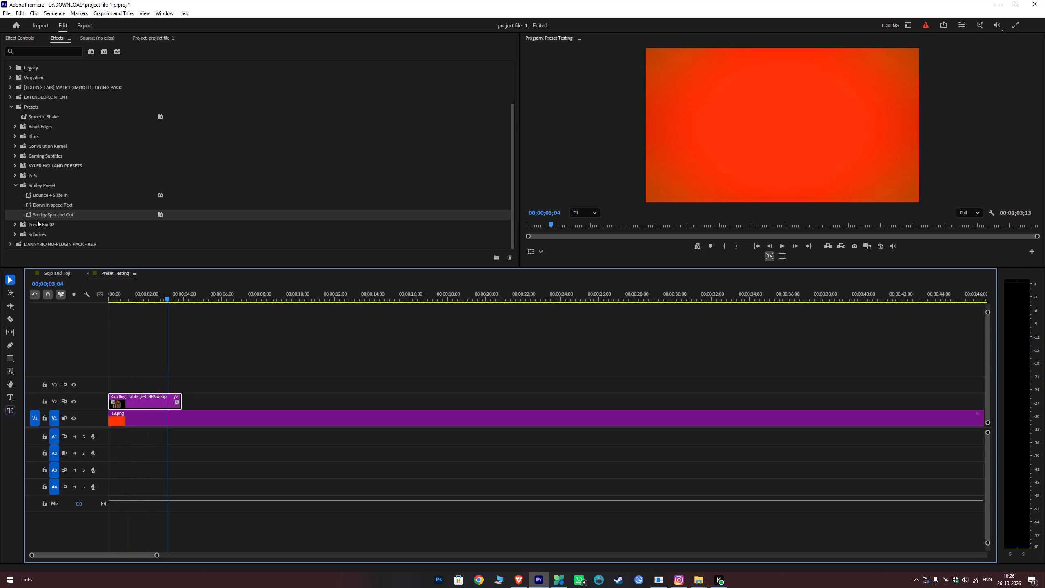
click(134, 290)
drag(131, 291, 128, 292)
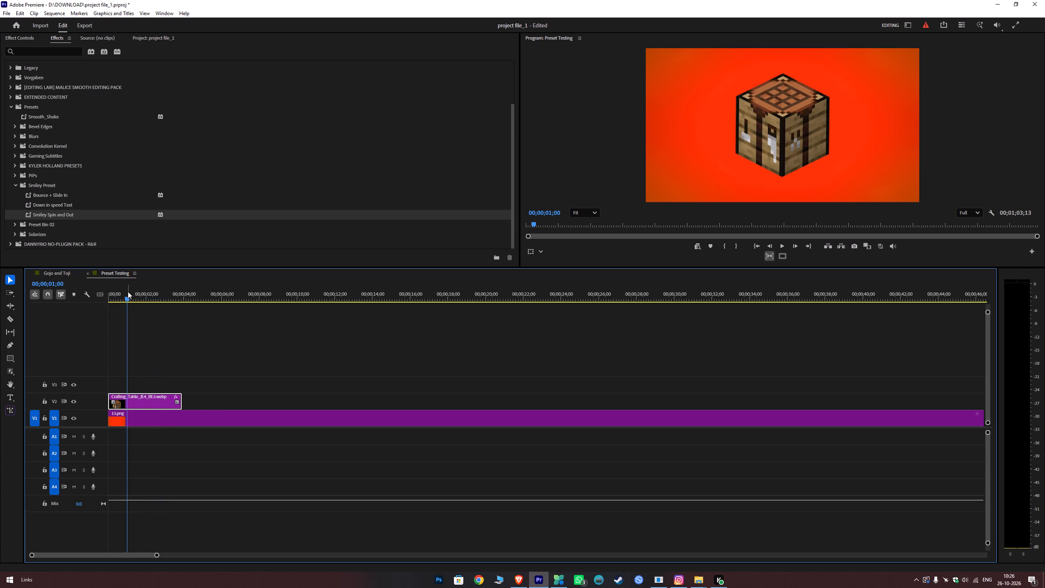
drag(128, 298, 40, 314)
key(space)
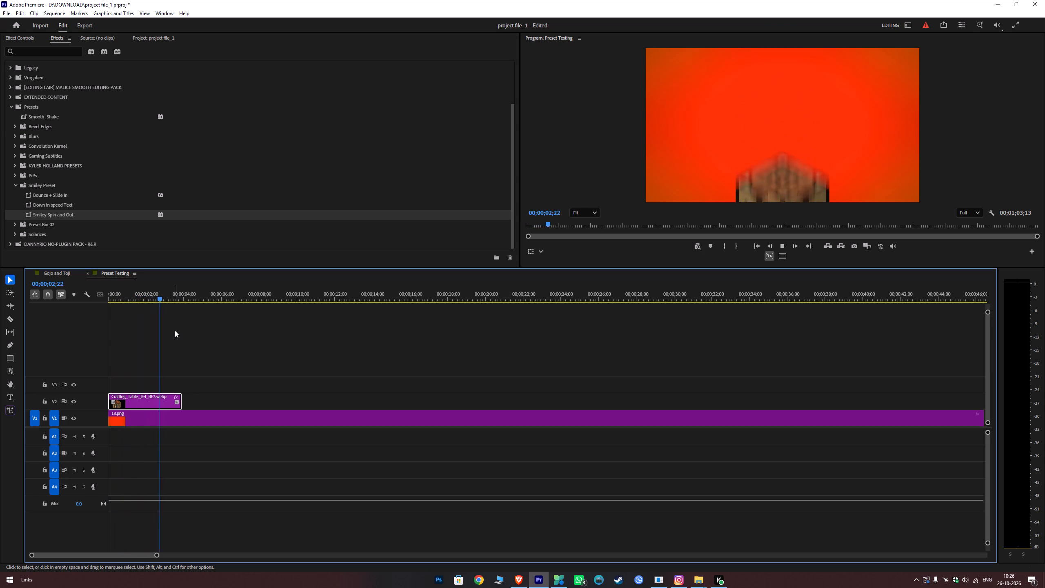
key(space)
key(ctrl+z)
Extend the end of the crafting table clip to about 00;00;07;10 and play briefly from the sequence start.
scroll(253, 383, down, 10)
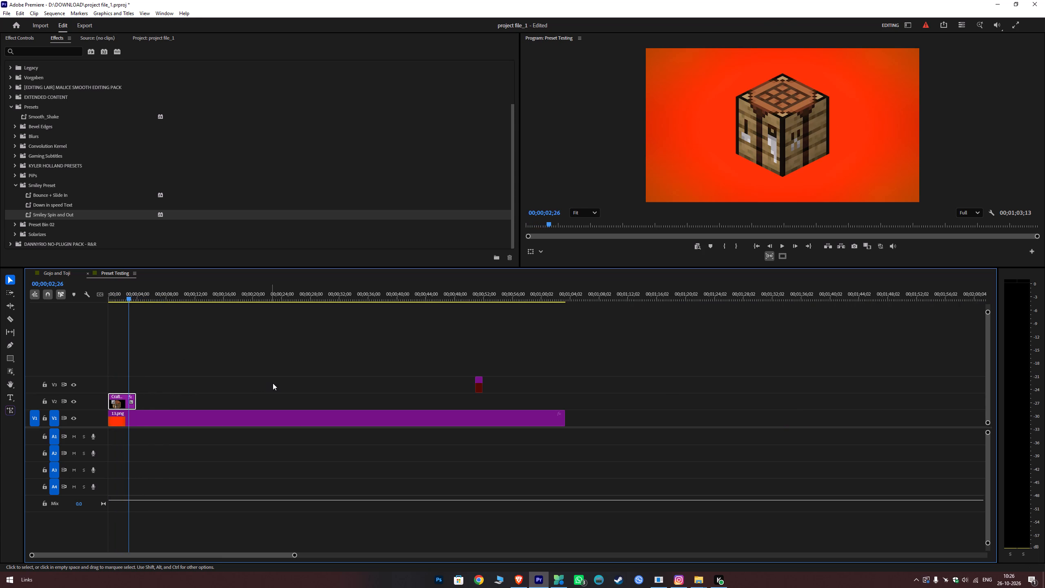
drag(137, 403, 162, 401)
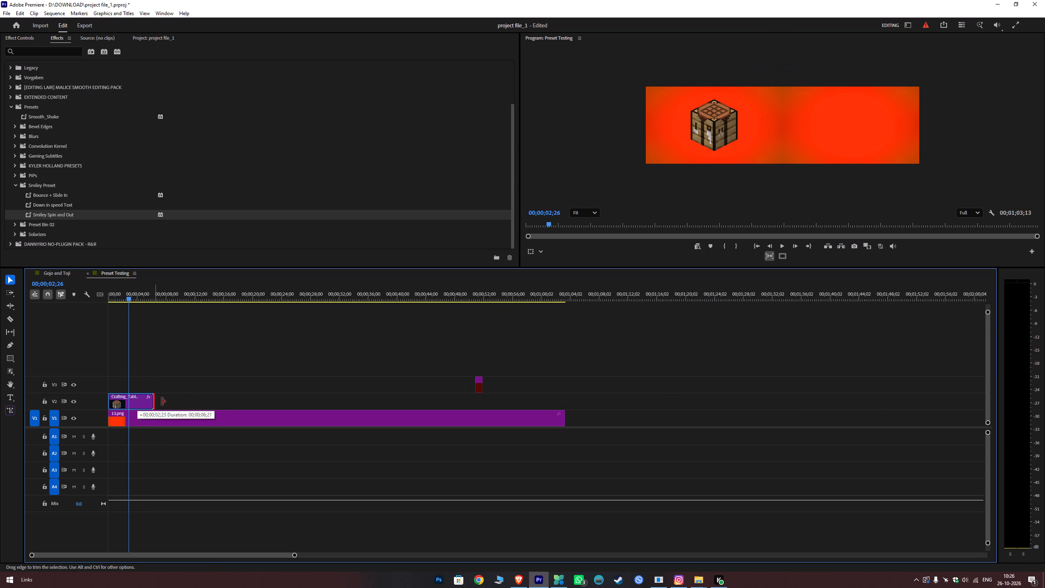
drag(162, 401, 162, 399)
drag(123, 294, 16, 318)
key(space)
key(space)
Play the short image clip on track V3 near 00;00;51;00 to examine its spin-in and slide-out animation.
drag(449, 305, 474, 305)
drag(467, 294, 471, 298)
key(space)
key(space)
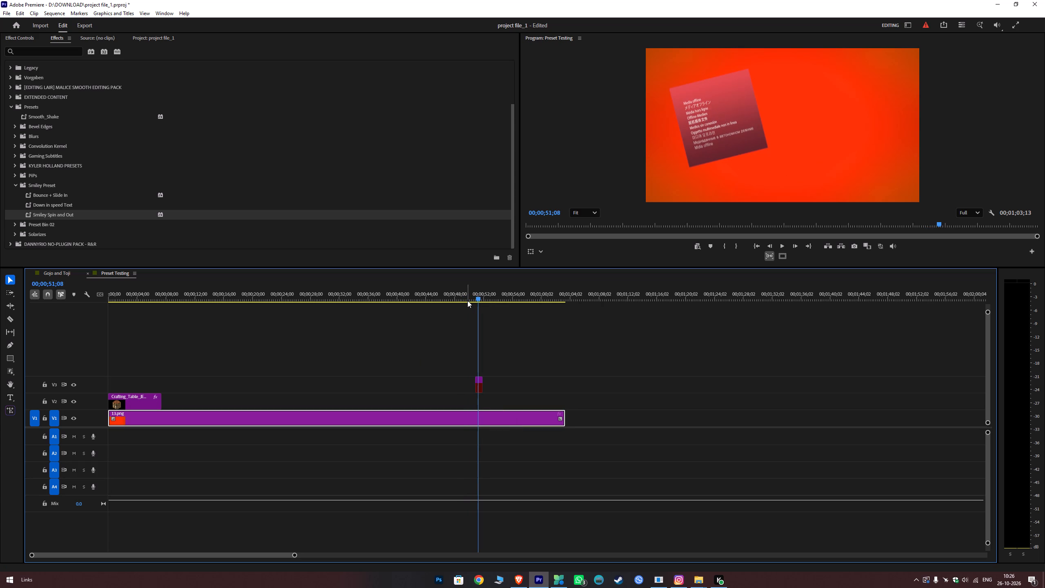
key(space)
key(space)
alt+scroll(501, 381, up, 6)
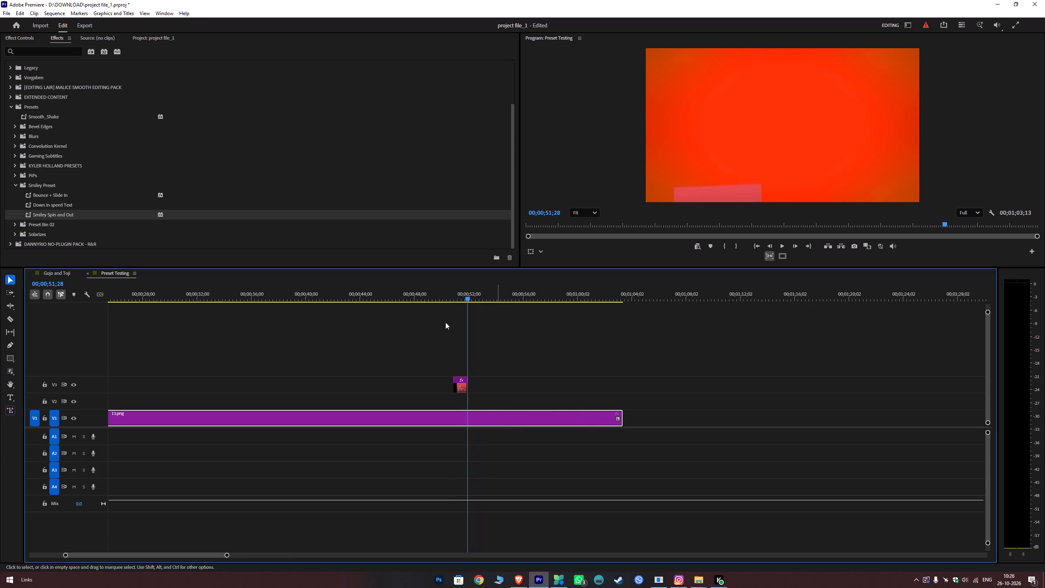
click(455, 295)
key(space)
key(space)
Copy the Transform (Slide OUT DOWN_1) effect from the V3 image clip near 00;00;51;00.
click(459, 385)
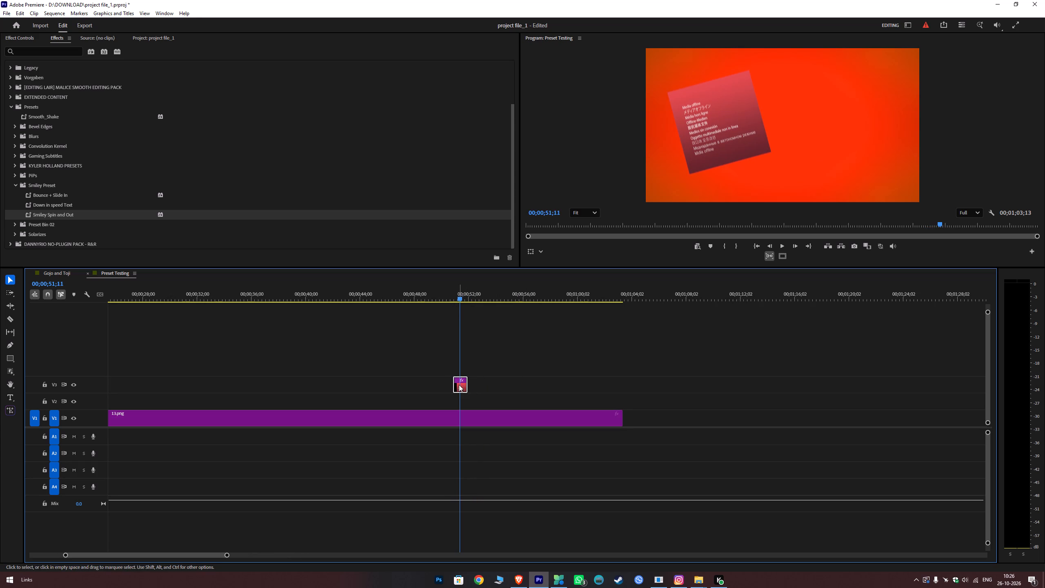
click(26, 37)
scroll(314, 199, down, 9)
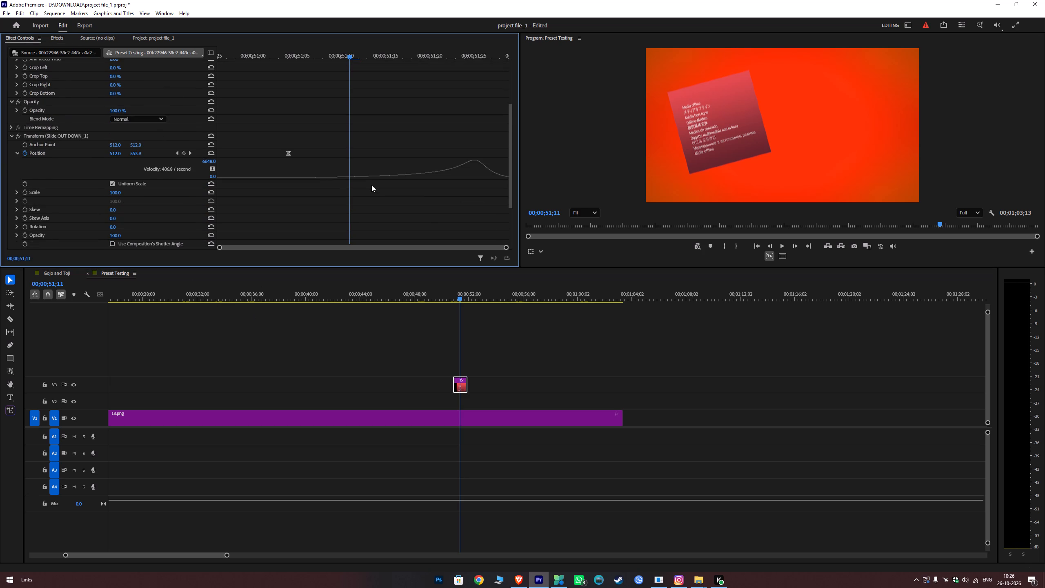
scroll(371, 185, down, 2)
click(13, 127)
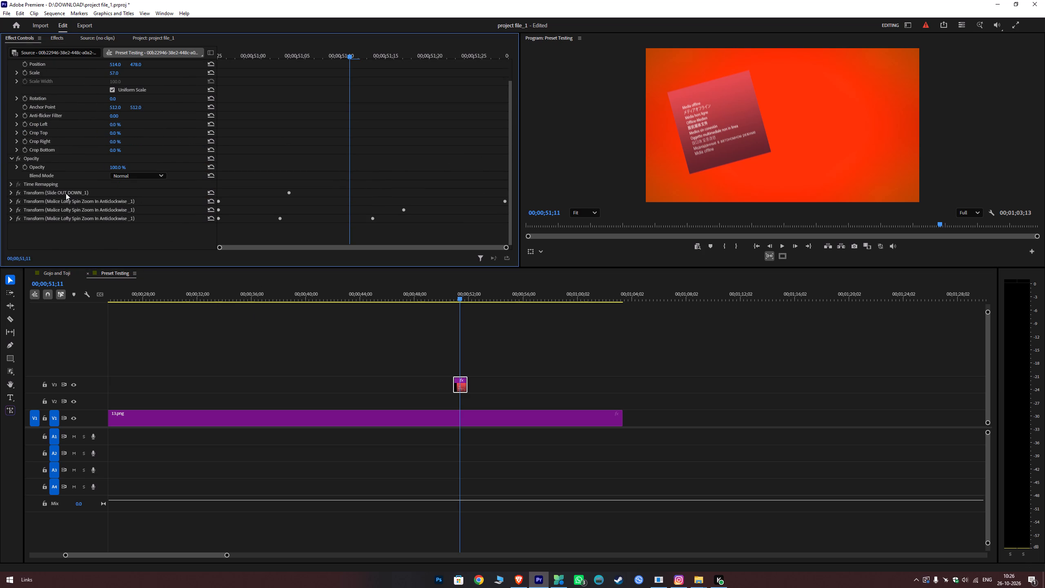
click(66, 193)
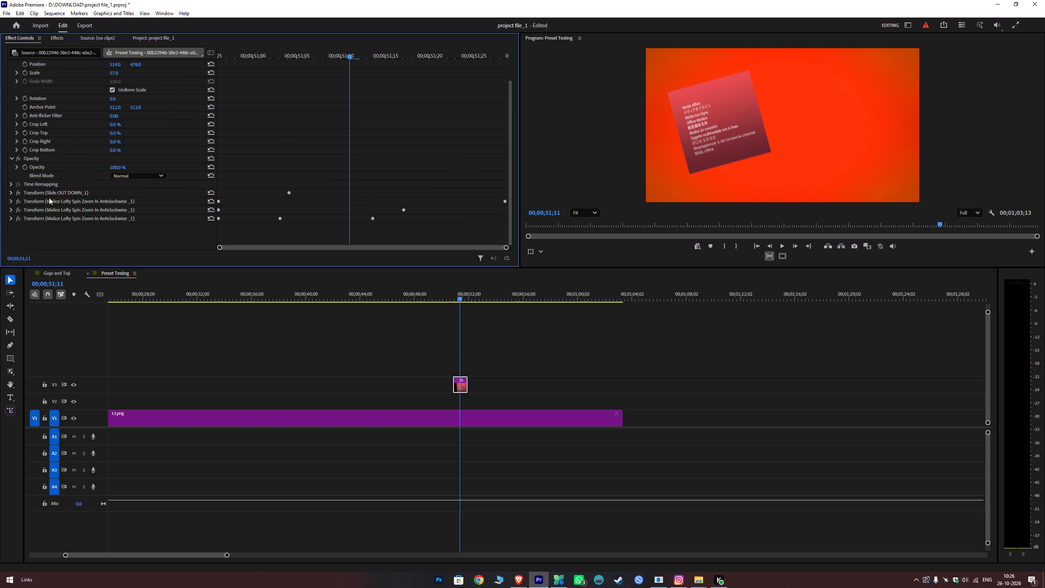
click(53, 236)
click(46, 190)
click(49, 194)
click(50, 206)
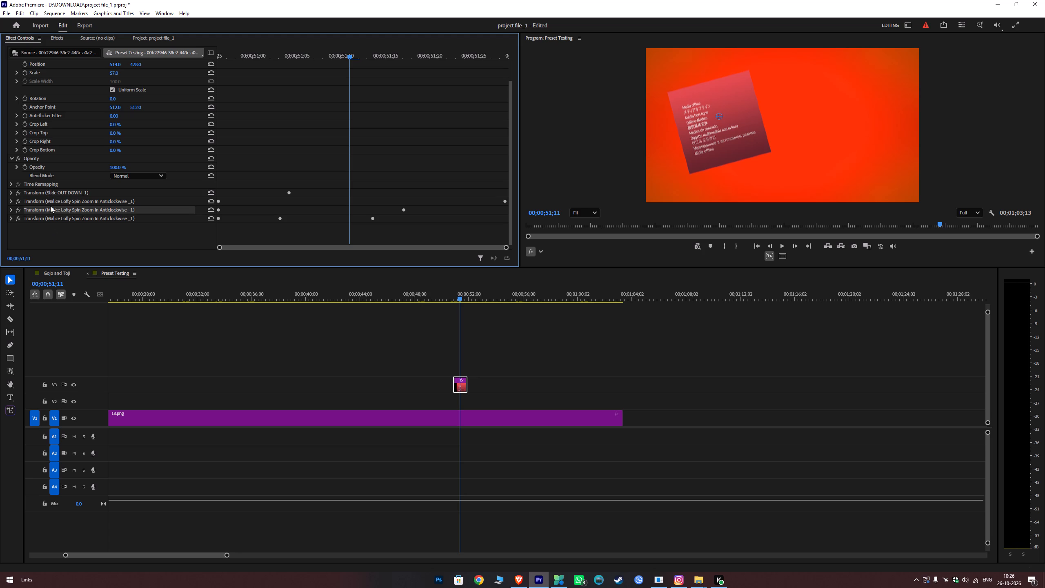
click(49, 201)
click(47, 190)
click(48, 196)
right_click(48, 194)
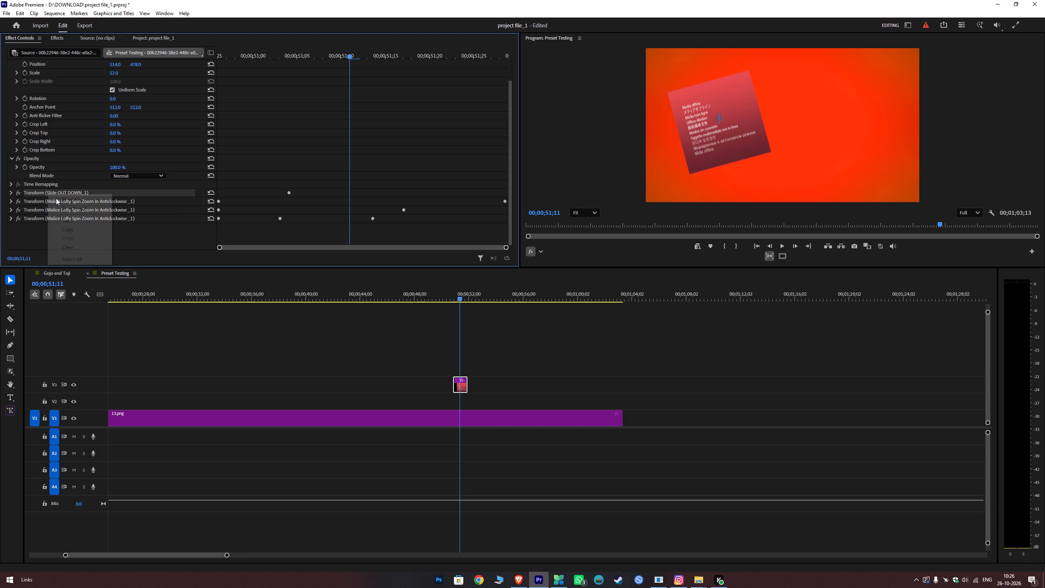
click(65, 226)
Paste the Transform (Slide OUT DOWN_1) effect onto the crafting table clip and play from the sequence start.
scroll(172, 361, up, 14)
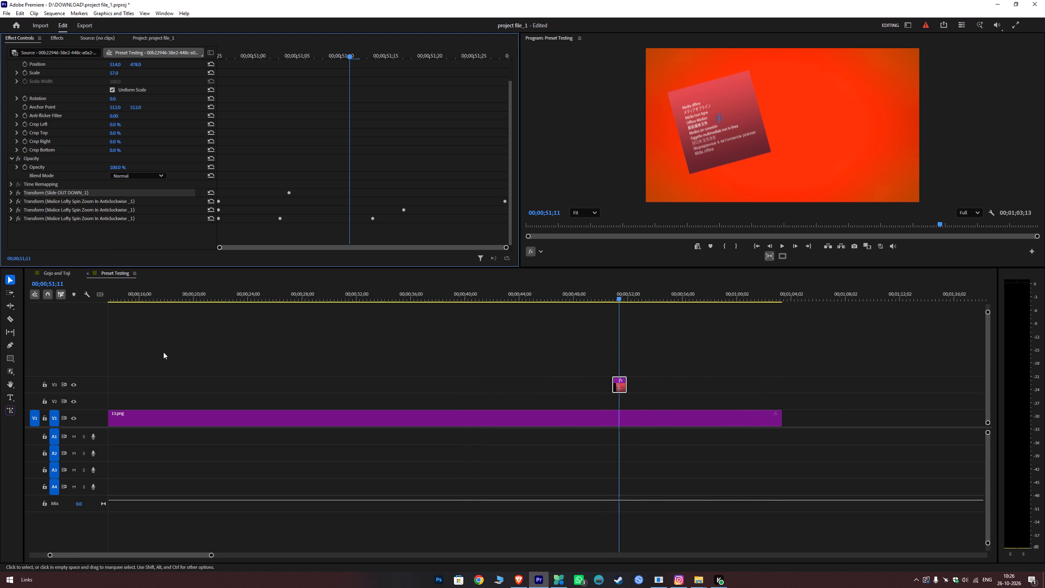
scroll(163, 352, up, 5)
scroll(163, 352, down, 18)
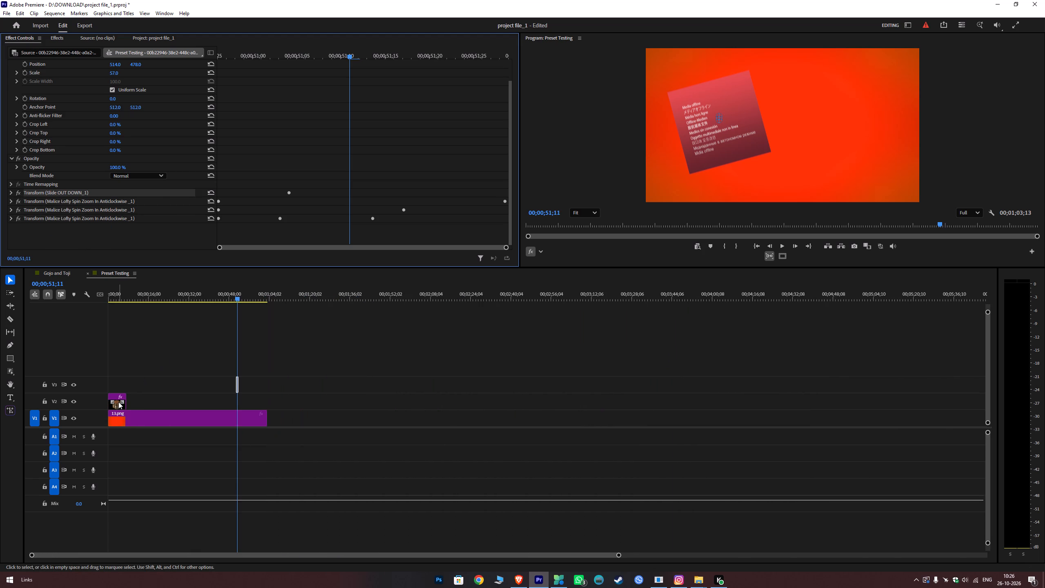
click(118, 402)
key(ctrl+v)
drag(122, 294, 45, 305)
key(space)
key(space)
Move the crafting table clip to track V4, starting at about 00;00;42;18, just before the V3 image clip.
drag(198, 294, 205, 296)
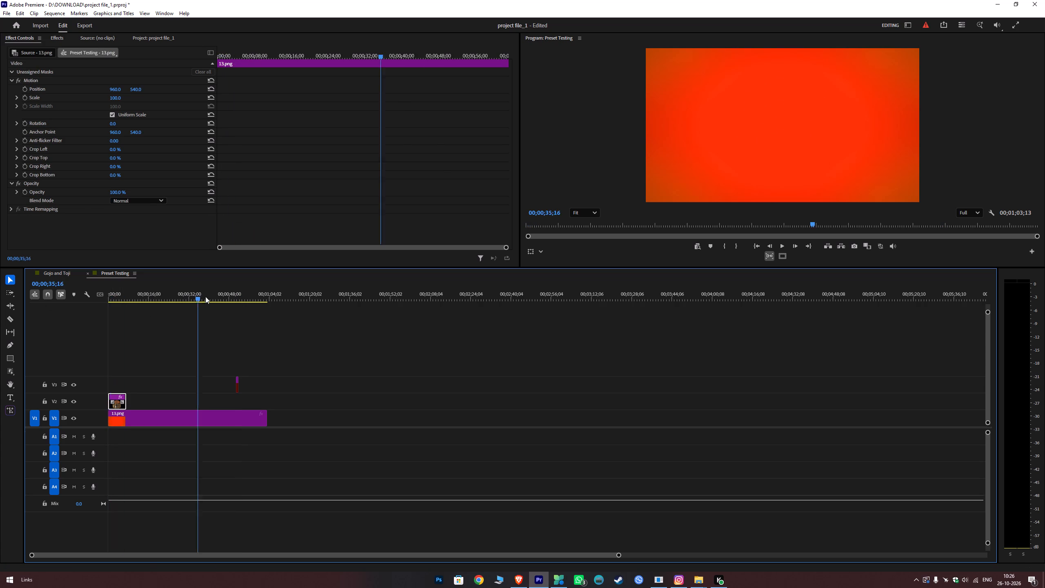
drag(205, 296, 233, 304)
alt+scroll(246, 388, up, 6)
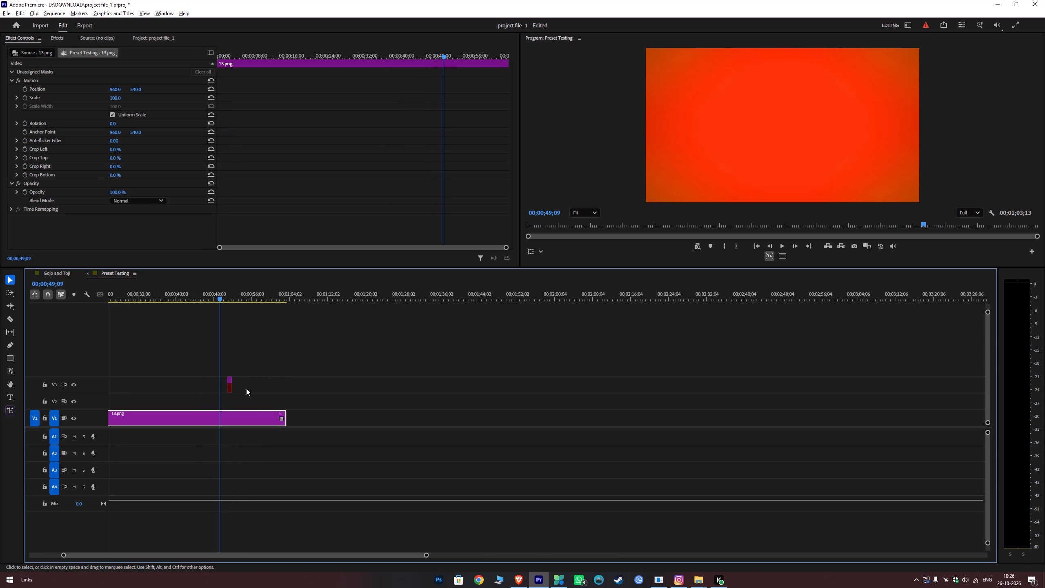
click(228, 382)
scroll(156, 374, down, 2)
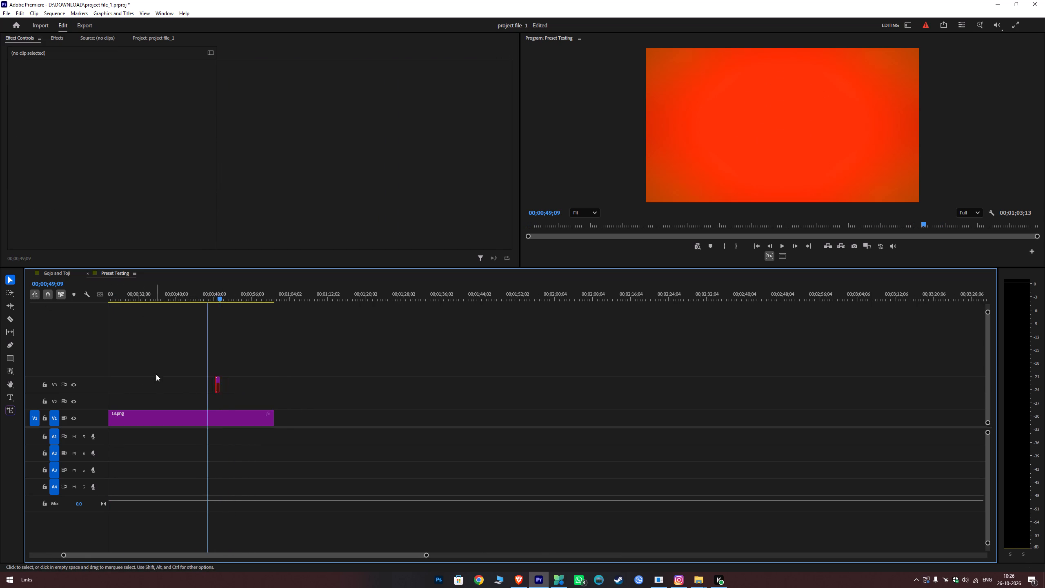
scroll(156, 374, down, 4)
scroll(140, 367, up, 10)
drag(165, 295, 3, 325)
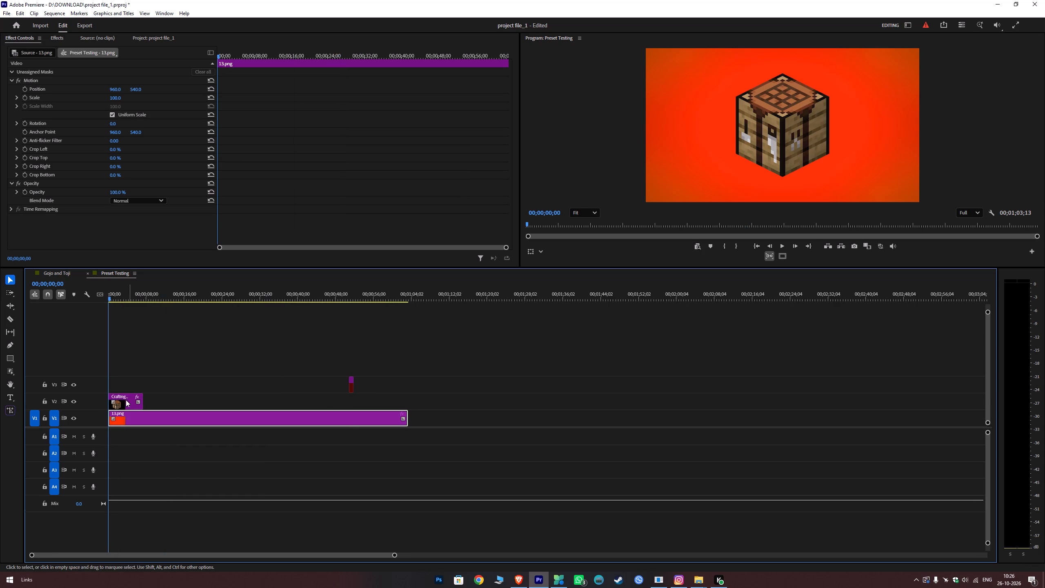
drag(120, 399, 322, 357)
alt+scroll(354, 362, up, 11)
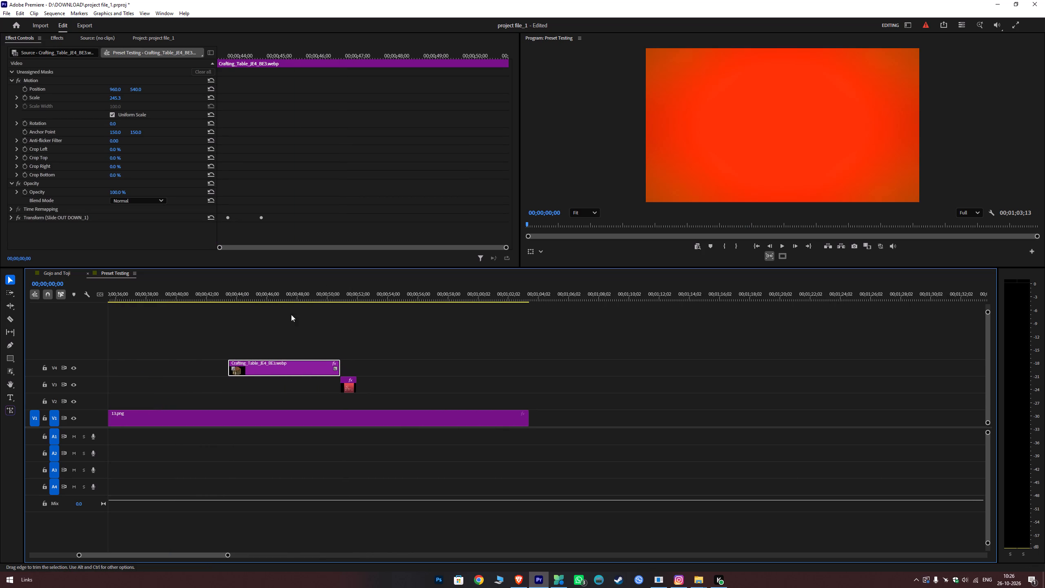
click(271, 294)
drag(290, 367, 277, 370)
Copy the first Transform (Malice Lofty Spin Zoom In Anticlockwise _1) effect from the V3 image clip onto the crafting table clip.
click(350, 385)
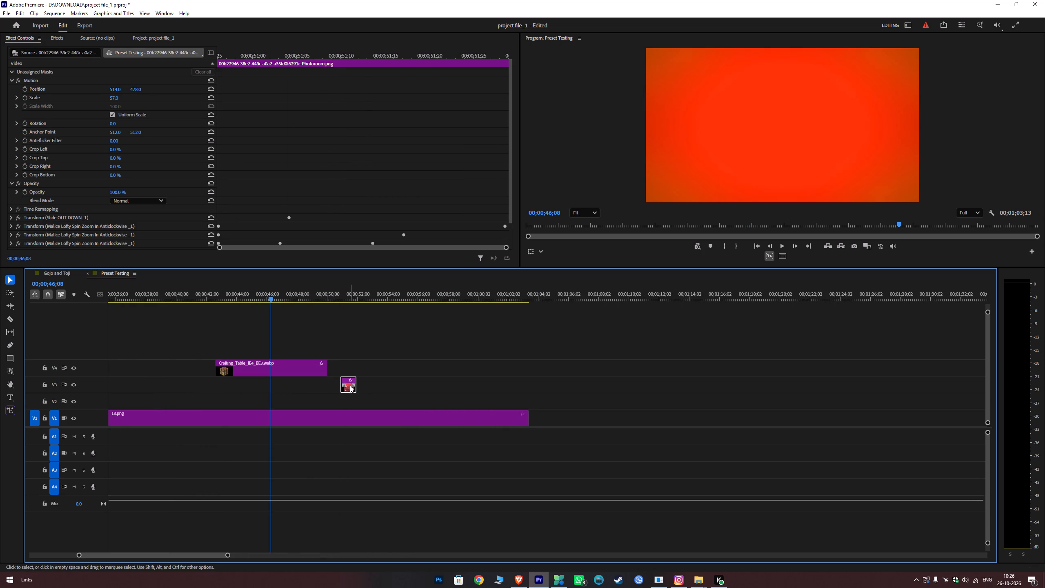
click(50, 228)
right_click(50, 228)
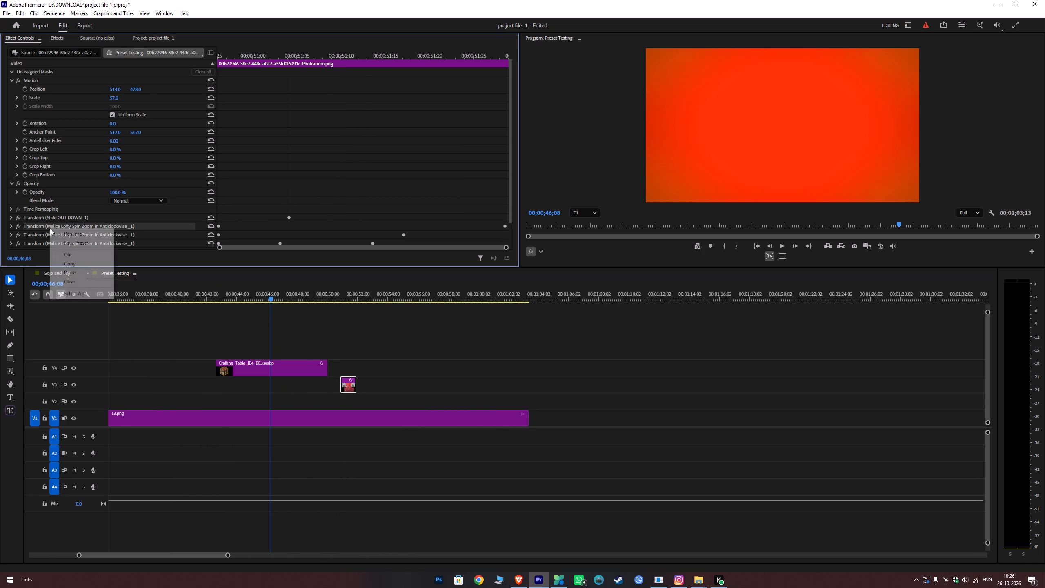
click(72, 266)
click(253, 369)
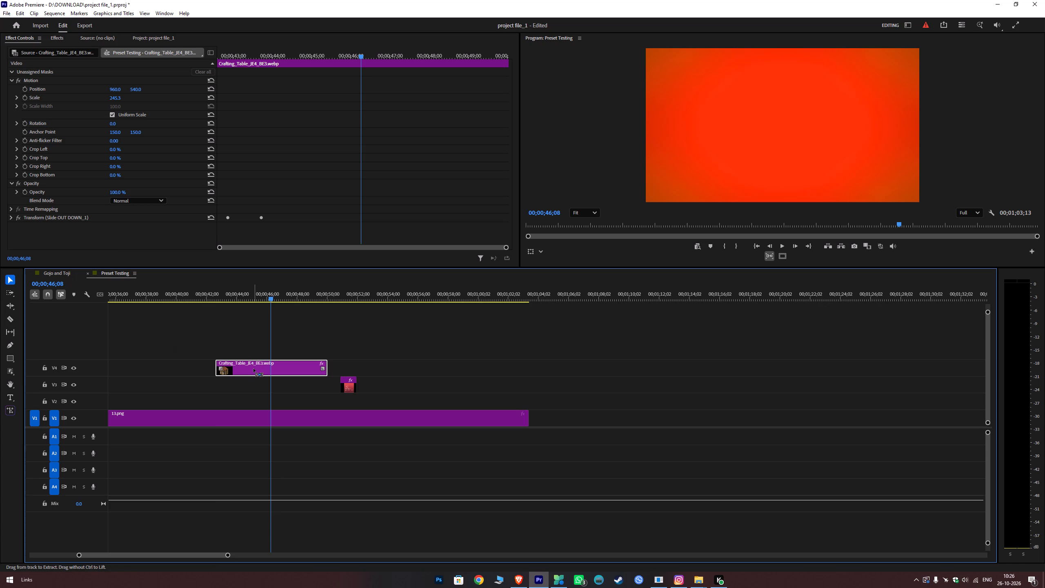
key(ctrl+v)
Copy the second Transform (Malice Lofty Spin Zoom In Anticlockwise _1) effect from the V3 image clip onto the crafting table clip.
click(347, 382)
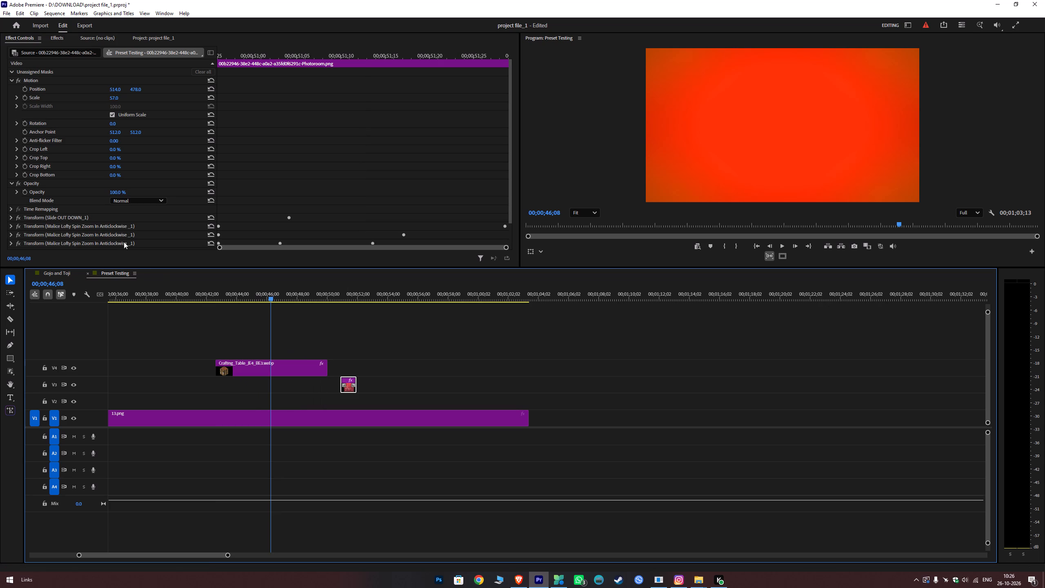
click(115, 235)
right_click(115, 235)
click(132, 273)
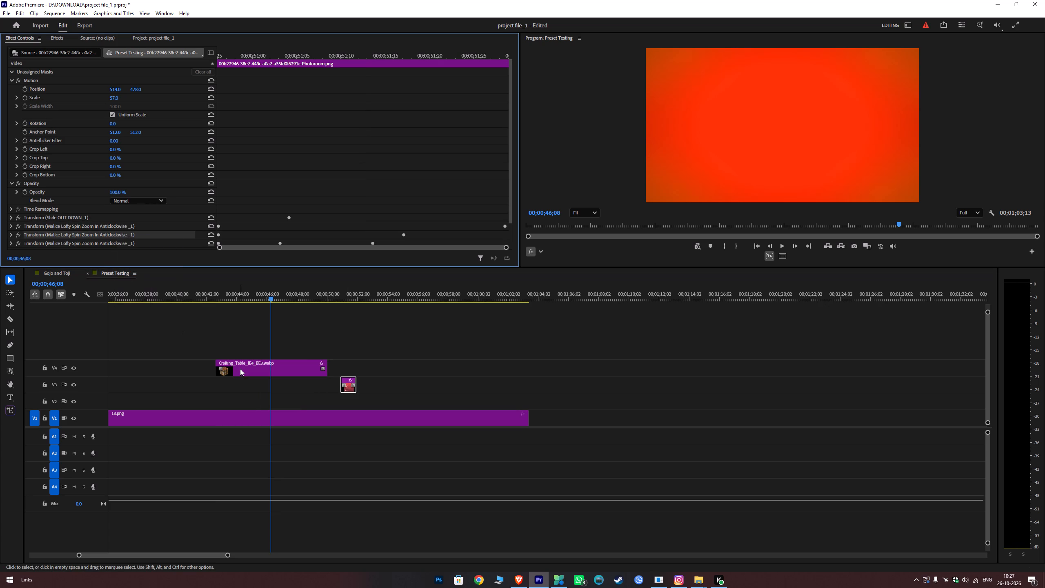
click(240, 369)
key(ctrl+v)
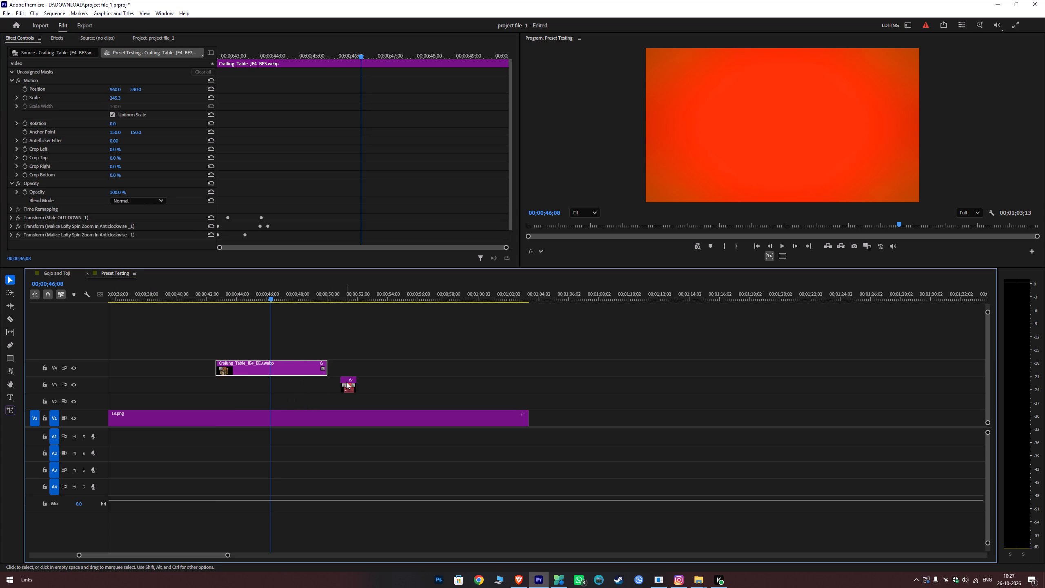
Copy the third Transform (Malice Lofty Spin Zoom In Anticlockwise _1) effect from the V3 image clip onto the crafting table clip.
click(346, 382)
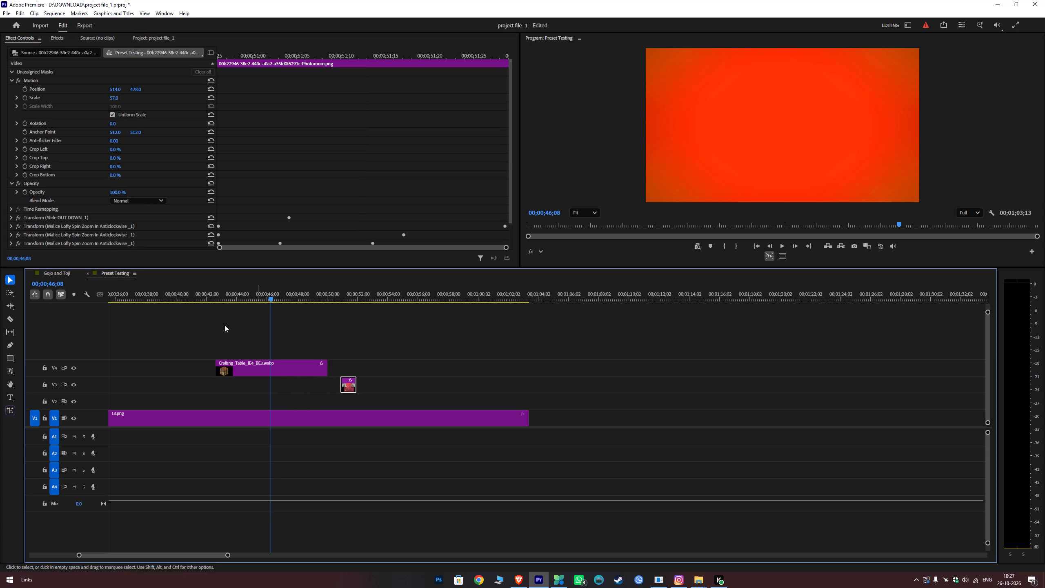
scroll(107, 234, down, 3)
click(101, 220)
click(100, 217)
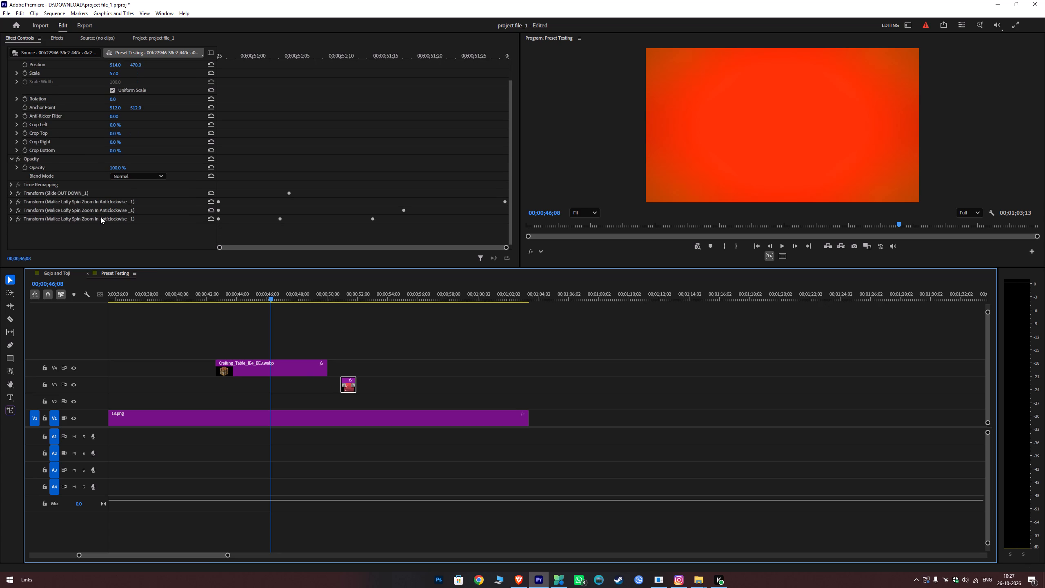
right_click(100, 217)
click(122, 255)
click(245, 364)
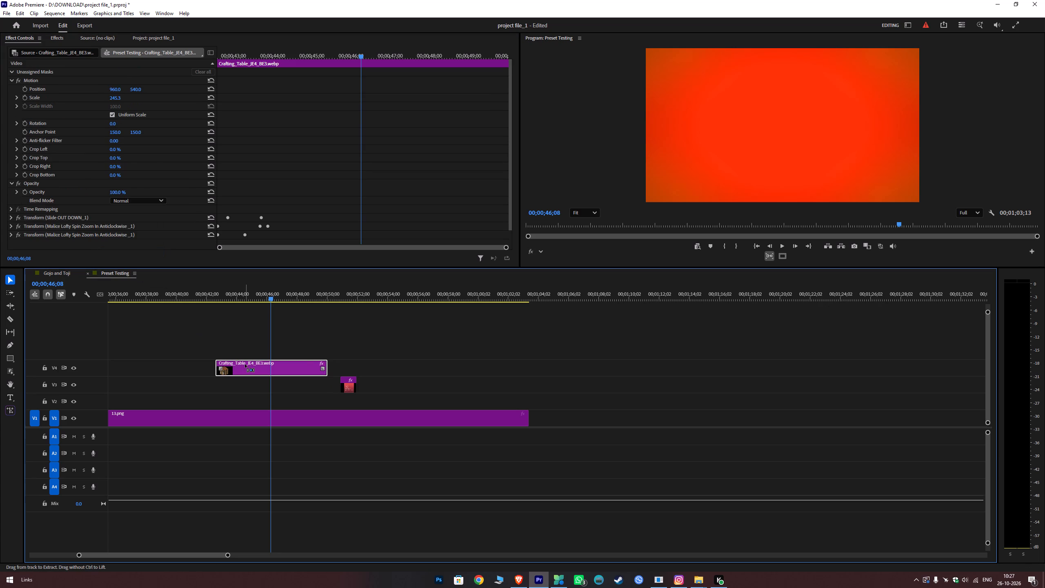
key(ctrl+v)
Play back the crafting table animation from just before the clip starts, near 00;00;42;00.
click(203, 299)
key(space)
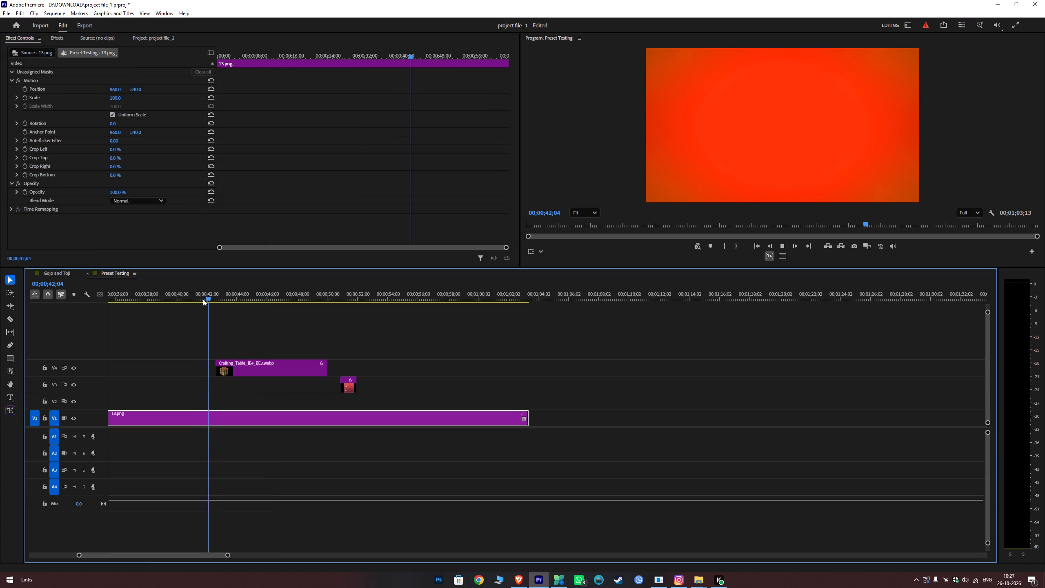
key(space)
drag(200, 288, 205, 296)
key(space)
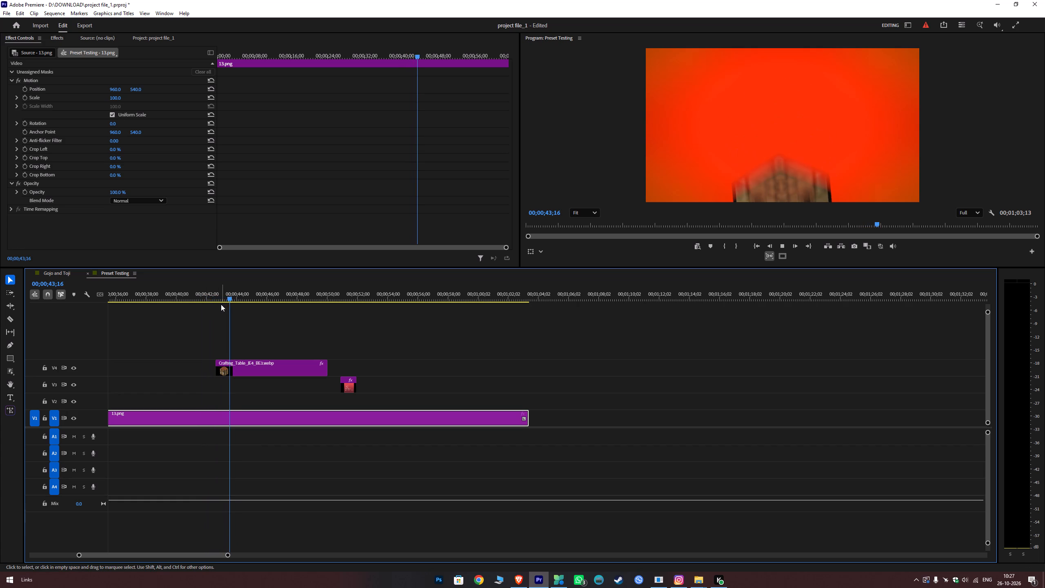
key(space)
Render the crafting table clip on V4 with Render Selection.
click(214, 296)
drag(285, 339, 233, 376)
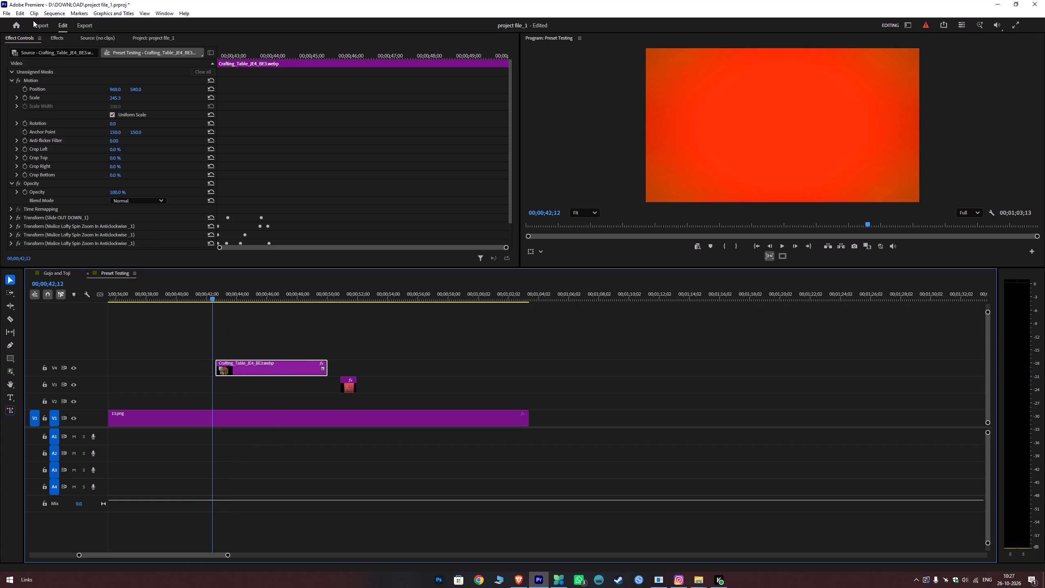
click(59, 19)
click(55, 11)
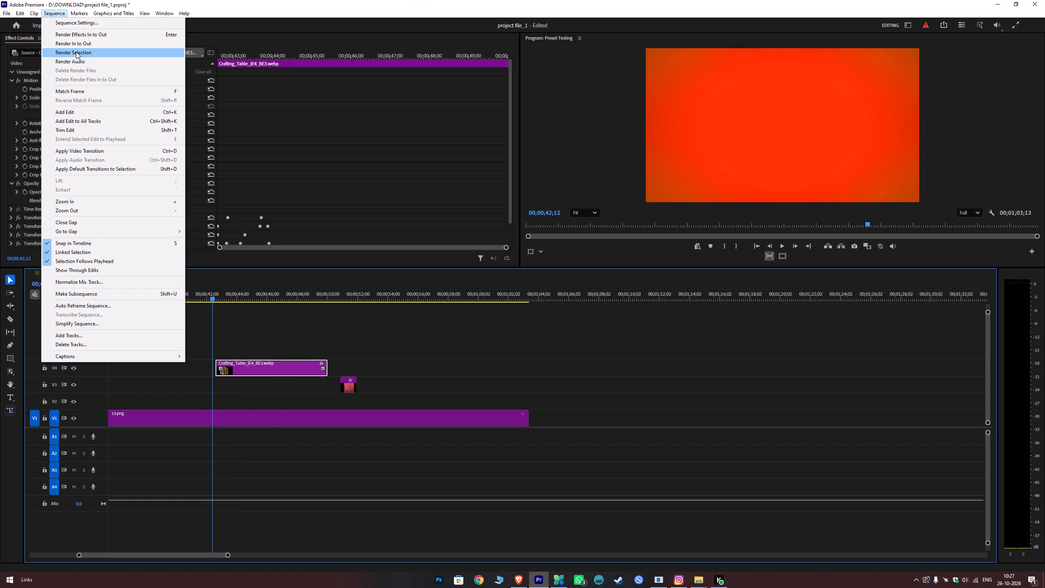
click(76, 53)
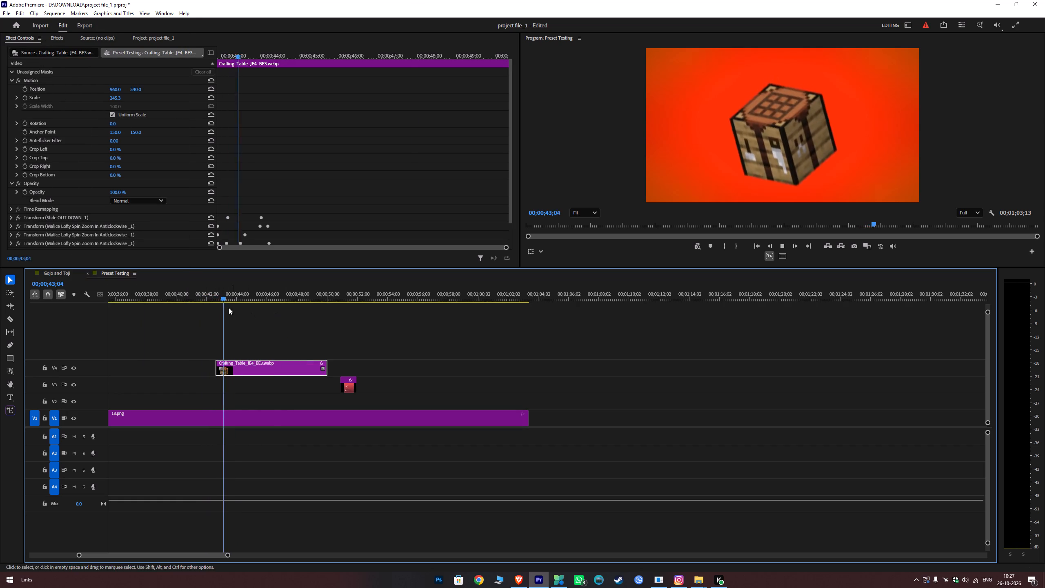
Replay and scrub the rendered crafting table animation from about 00;00;42;00 to examine its spin-in and slide-out motion.
click(208, 291)
key(space)
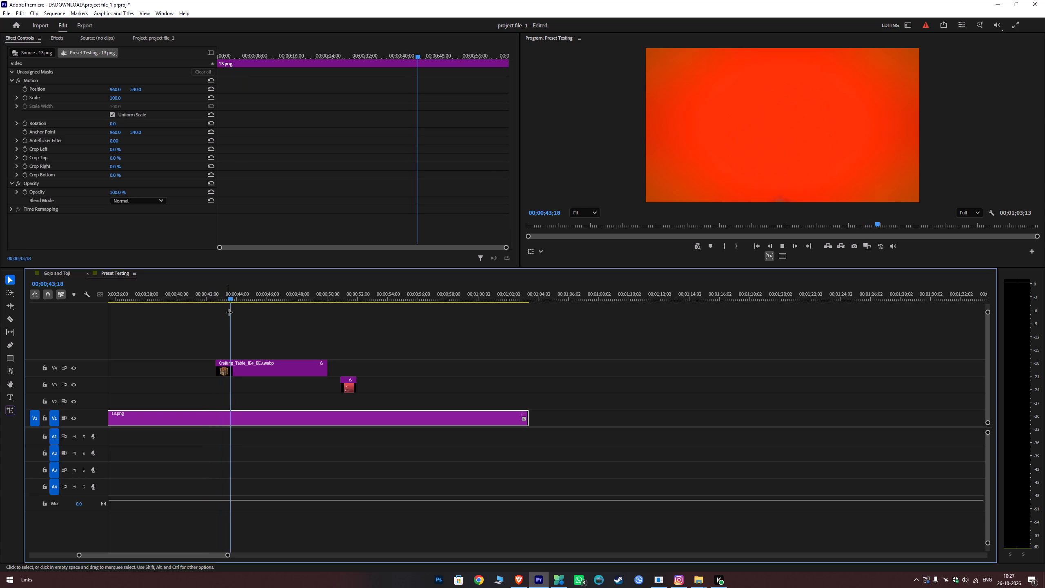
key(space)
key(space)
key(space)
click(205, 294)
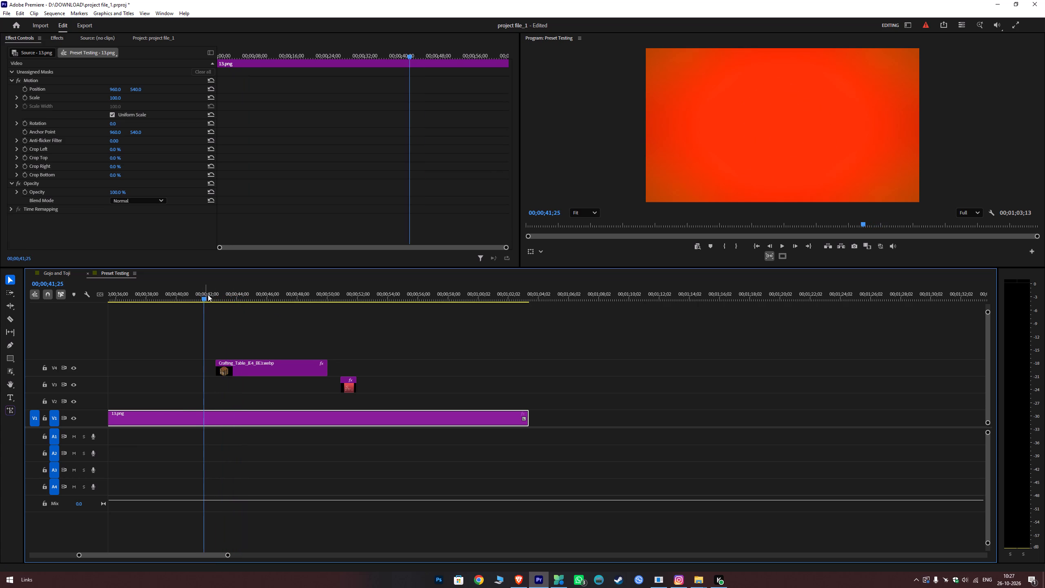
key(space)
key(space)
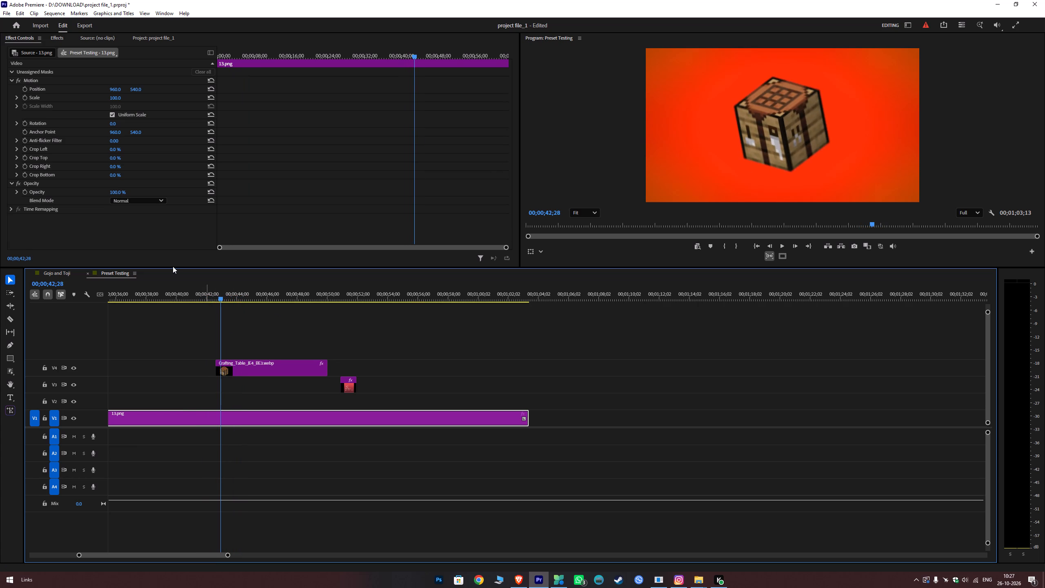
click(213, 294)
key(space)
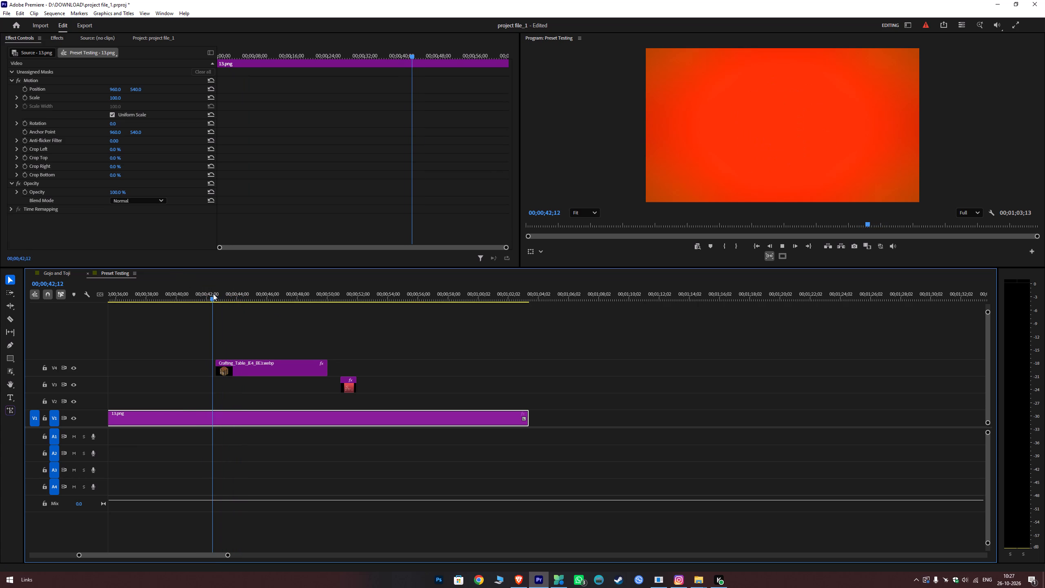
key(space)
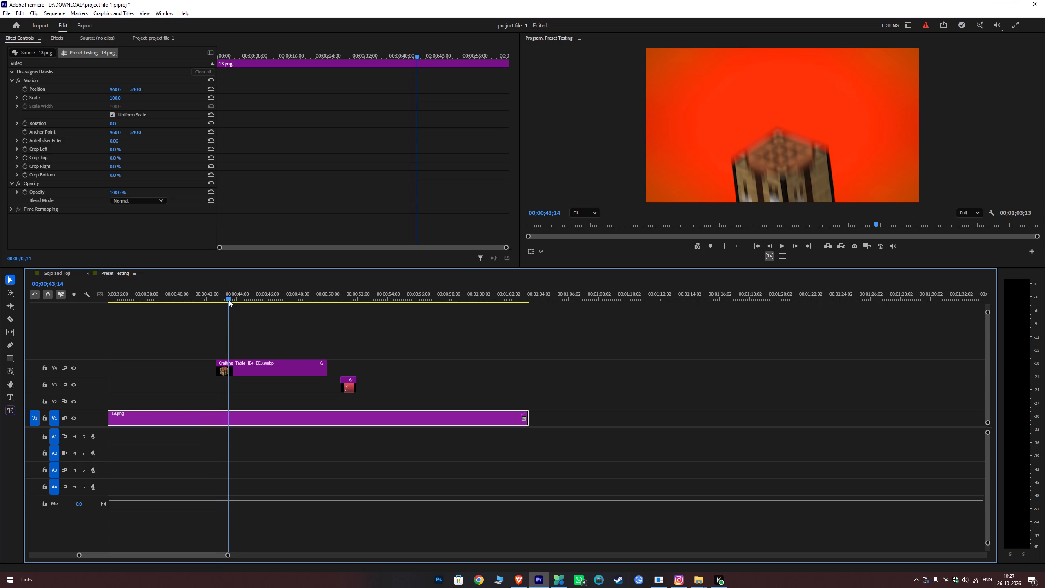
click(213, 296)
key(space)
key(space)
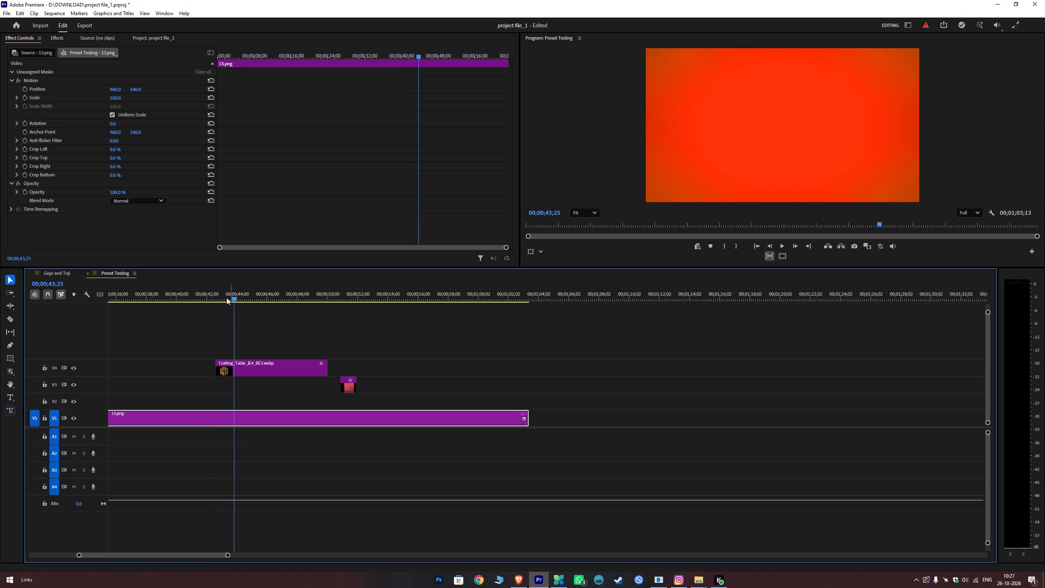
click(218, 287)
key(space)
key(space)
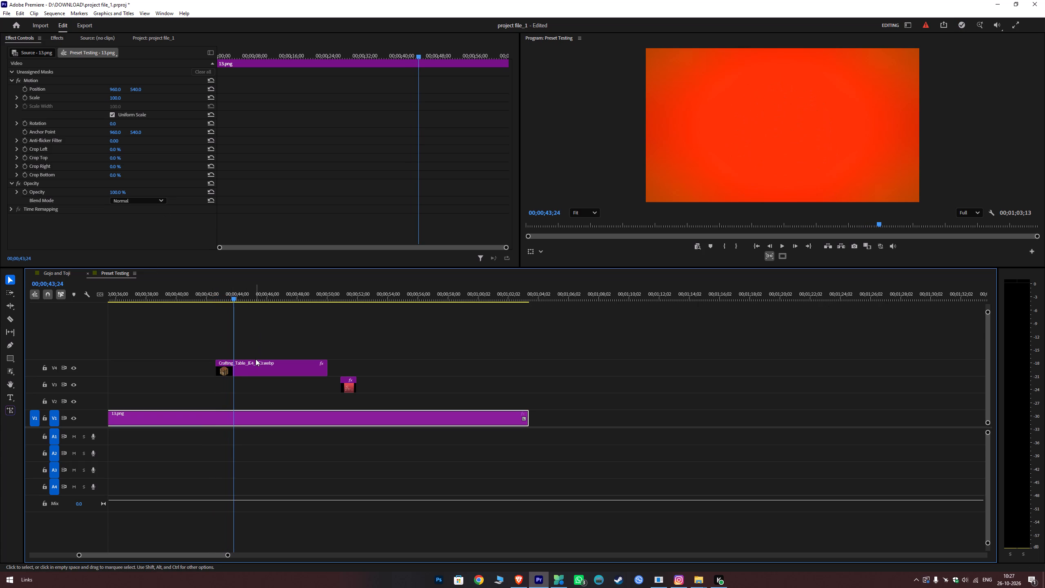
key(space)
drag(247, 292, 220, 328)
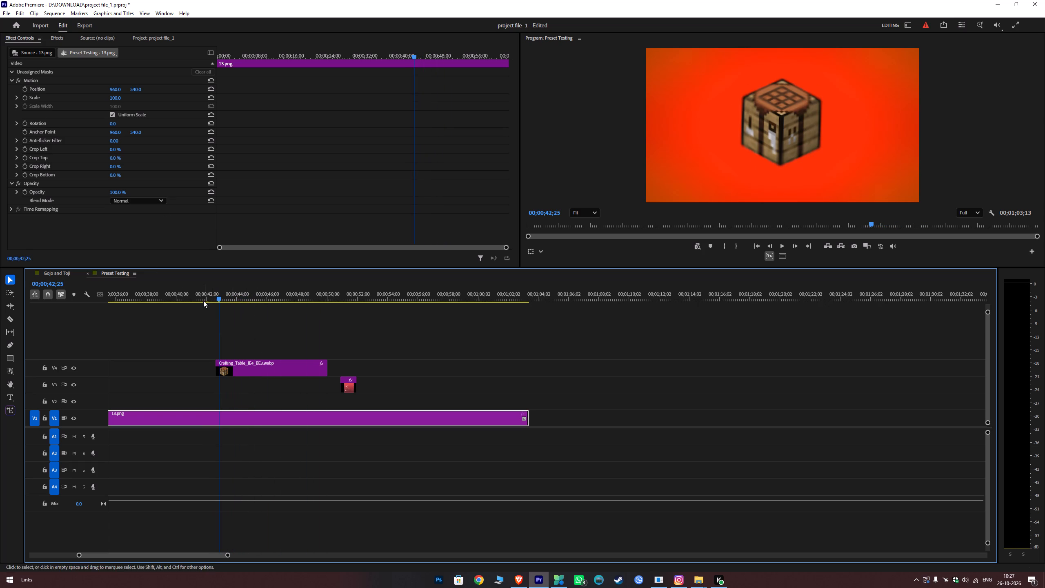
drag(218, 294, 229, 311)
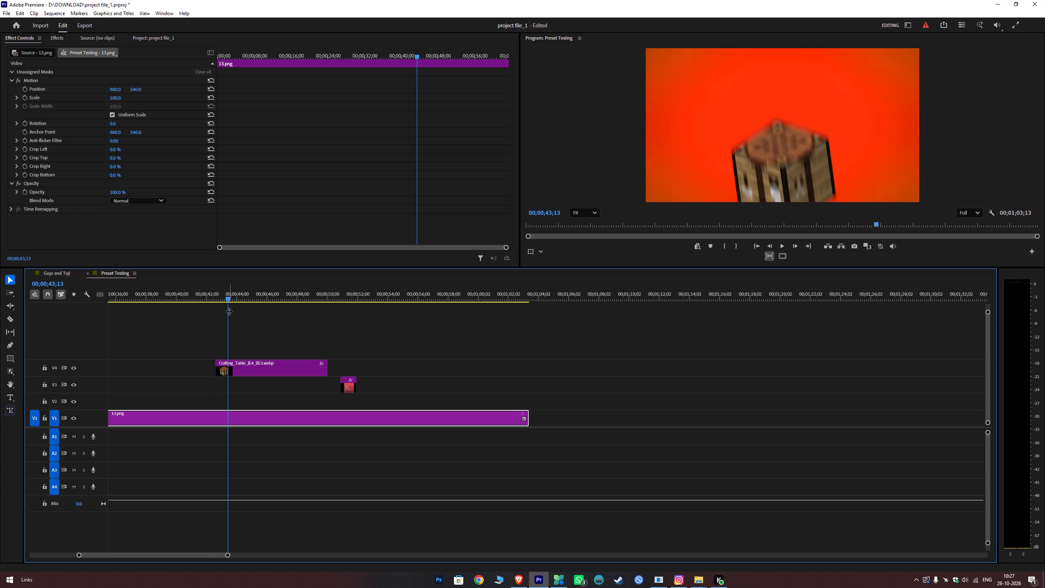
key(space)
click(215, 300)
key(space)
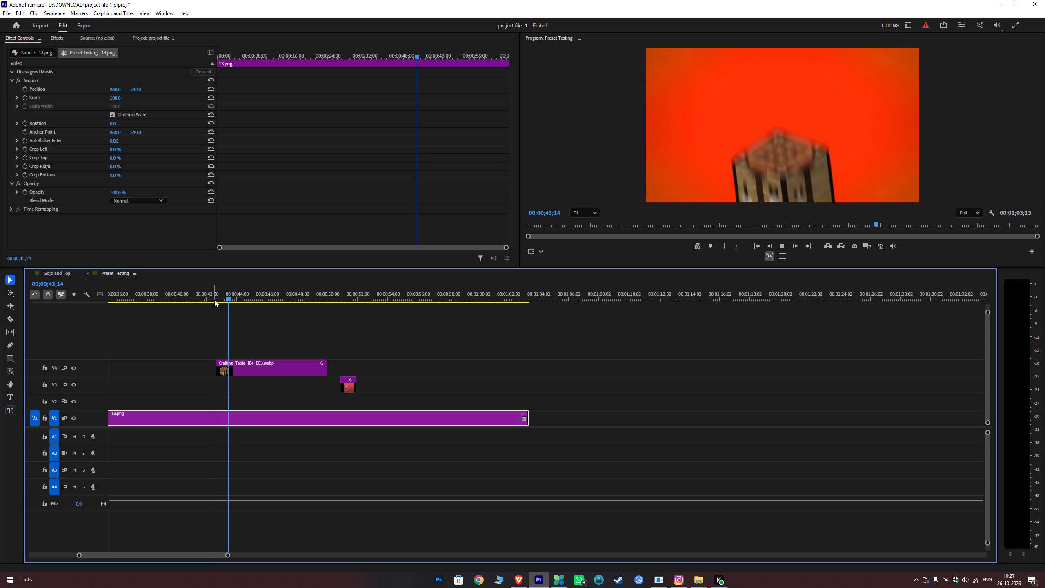
key(space)
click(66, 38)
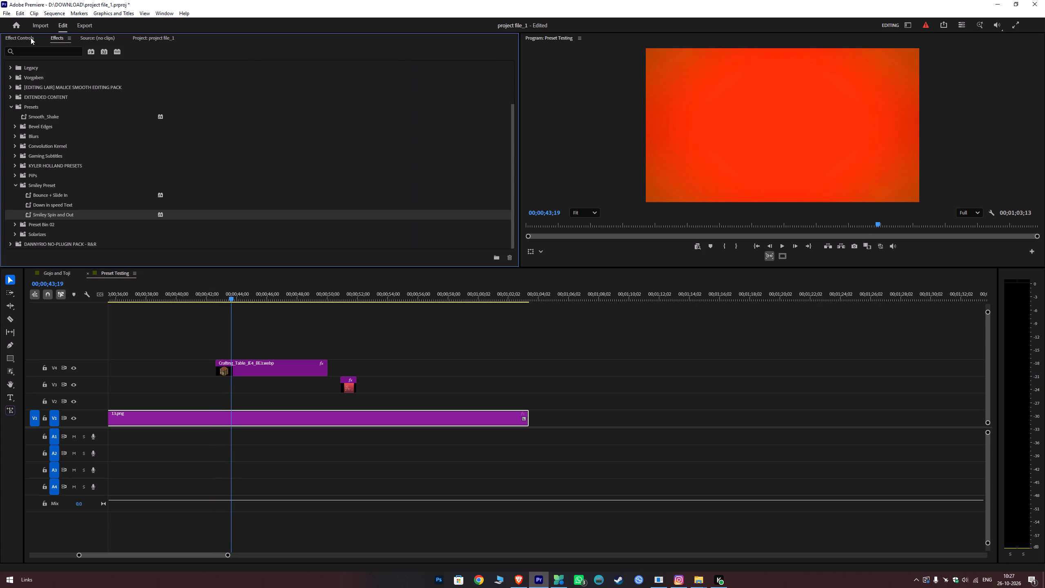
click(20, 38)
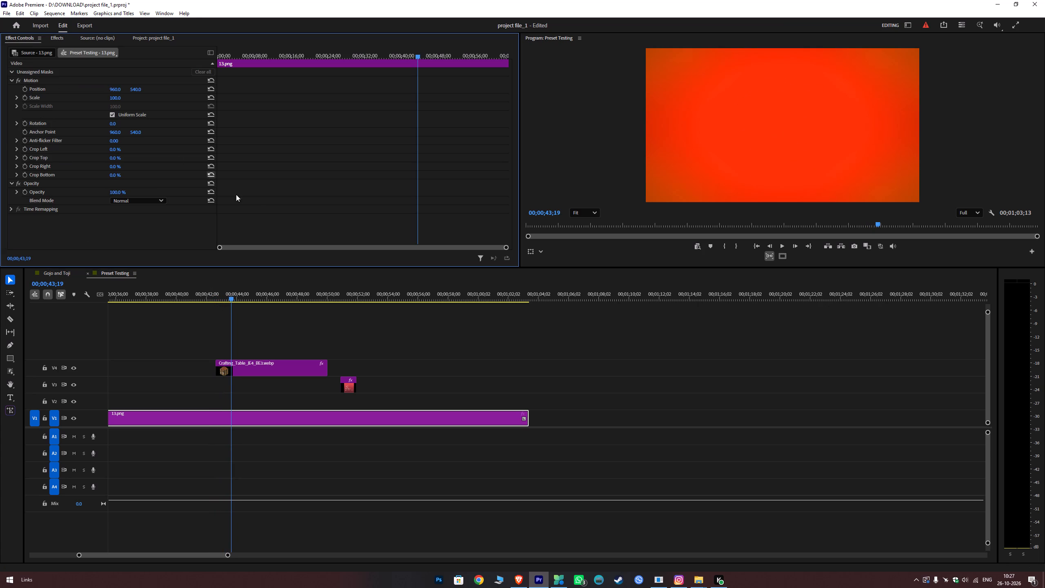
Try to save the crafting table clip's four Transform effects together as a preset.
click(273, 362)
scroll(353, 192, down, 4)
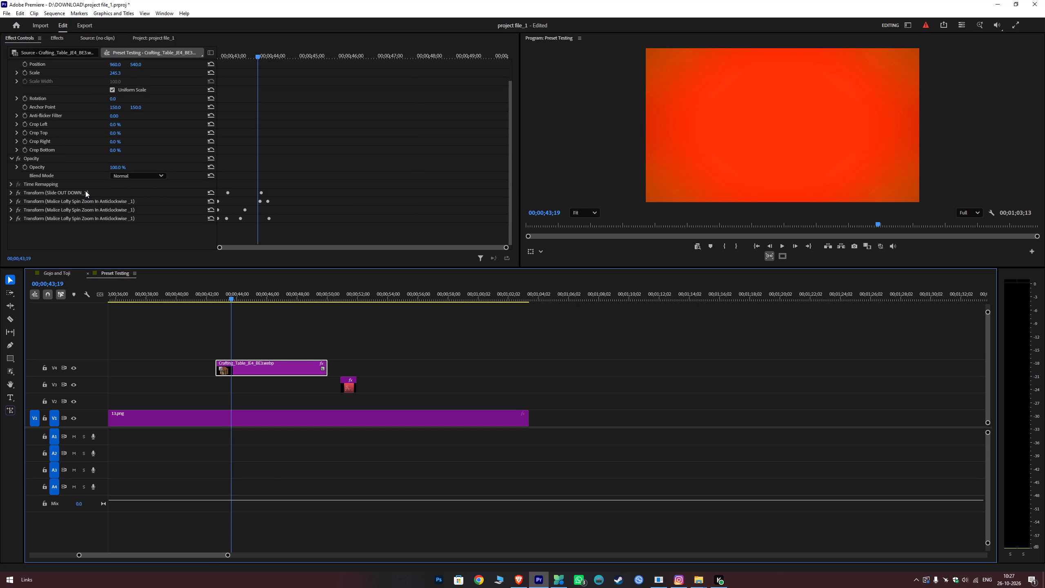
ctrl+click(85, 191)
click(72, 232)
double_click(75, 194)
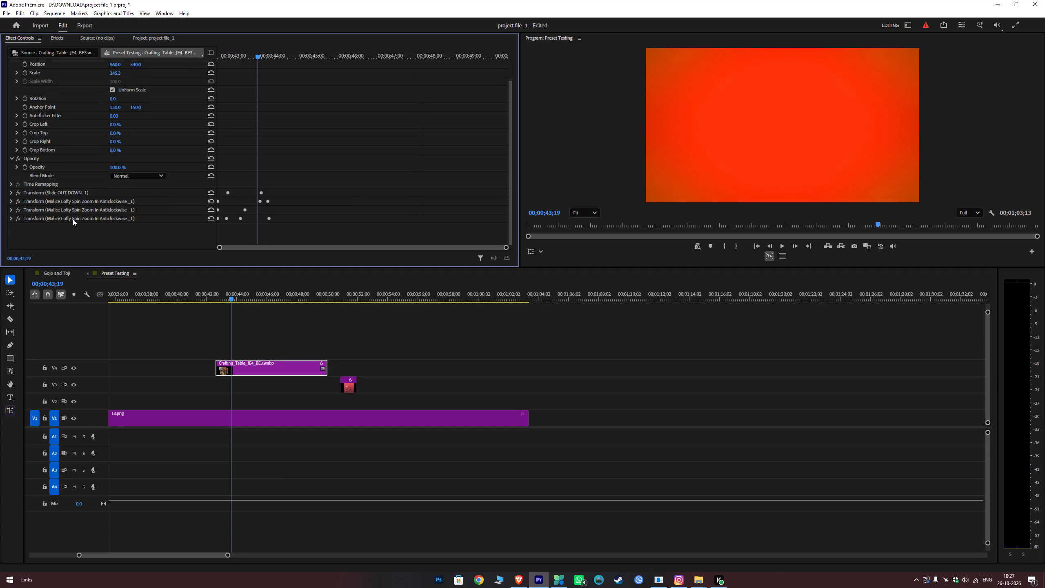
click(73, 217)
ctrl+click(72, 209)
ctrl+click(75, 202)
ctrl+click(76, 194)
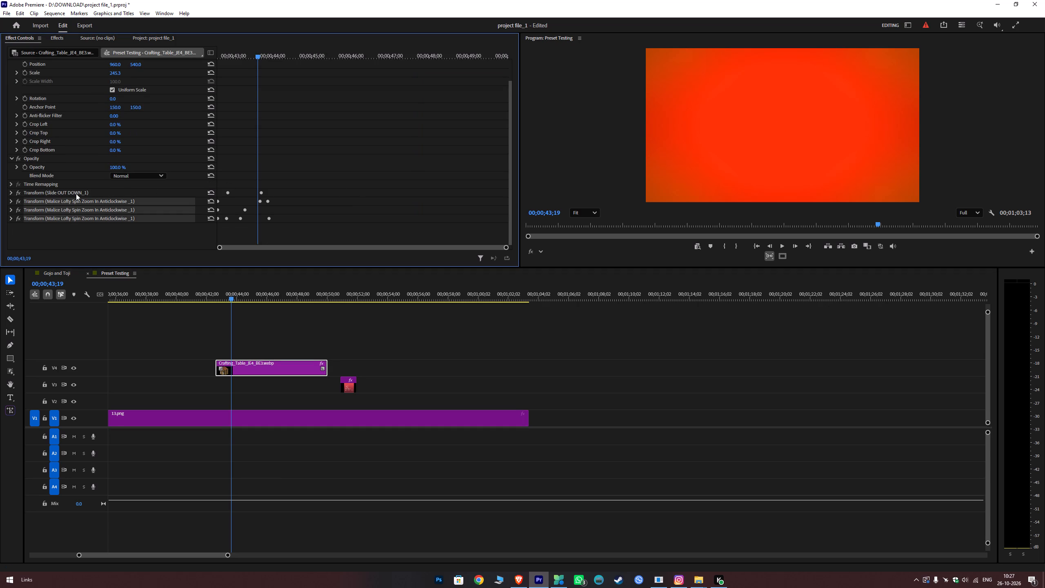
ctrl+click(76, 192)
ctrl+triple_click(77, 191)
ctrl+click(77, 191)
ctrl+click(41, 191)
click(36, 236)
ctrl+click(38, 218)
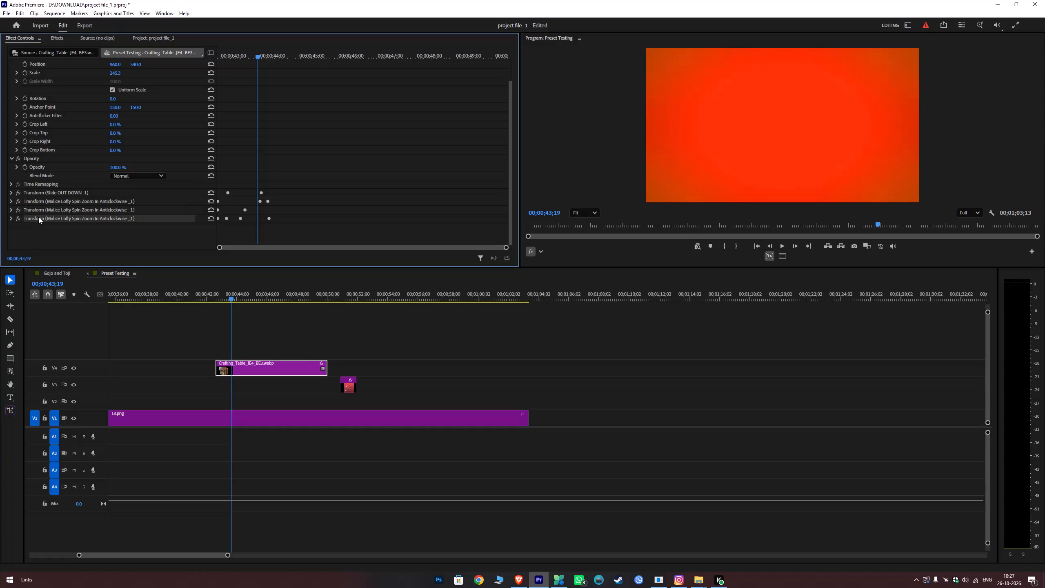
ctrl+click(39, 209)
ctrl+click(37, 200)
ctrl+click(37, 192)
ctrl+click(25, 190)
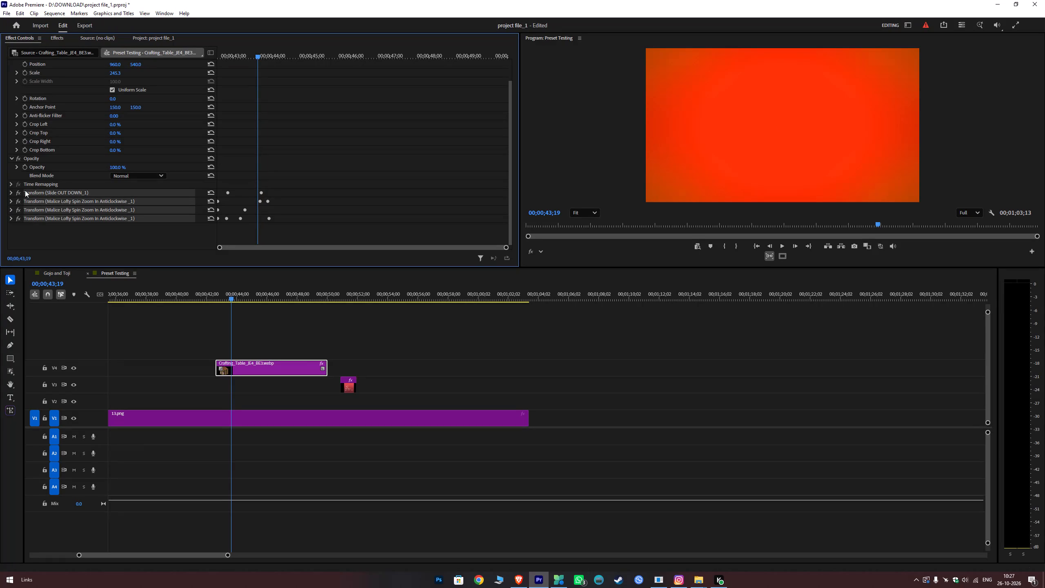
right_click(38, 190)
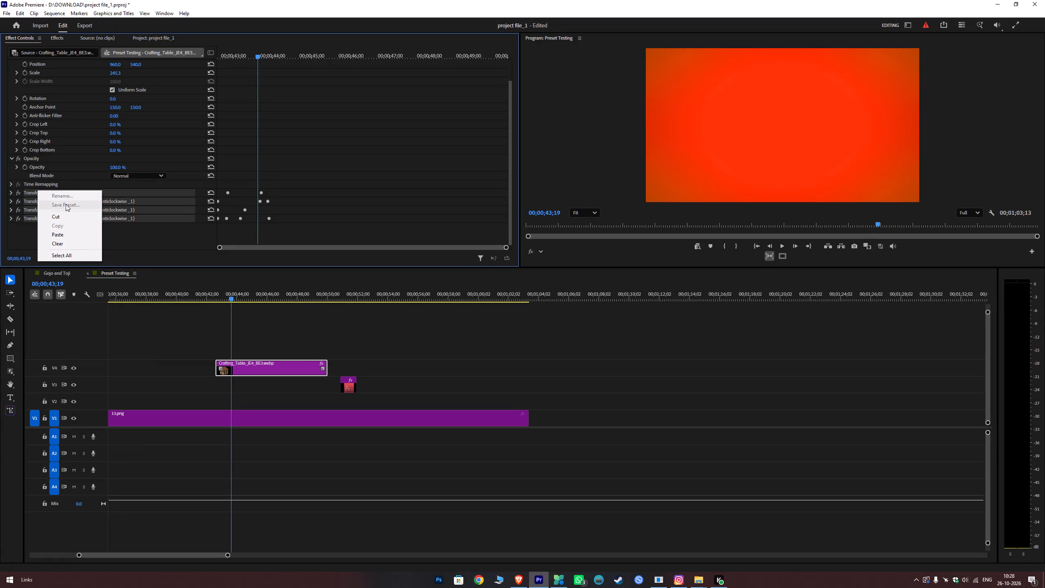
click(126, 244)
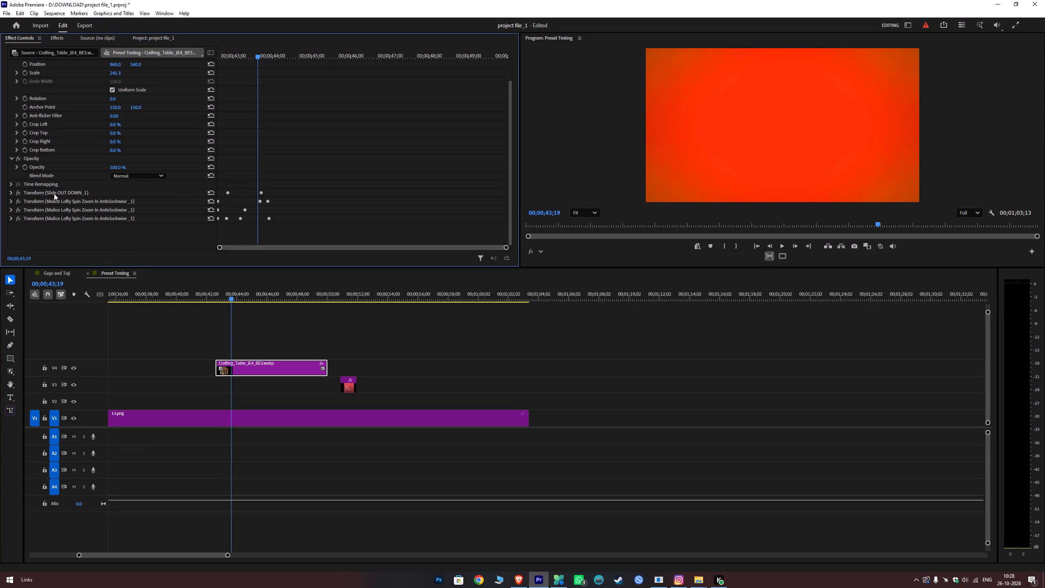
Save the crafting table clip's four Transform effects together as a Scale-type preset named "Spin out + Down In".
click(247, 331)
click(242, 365)
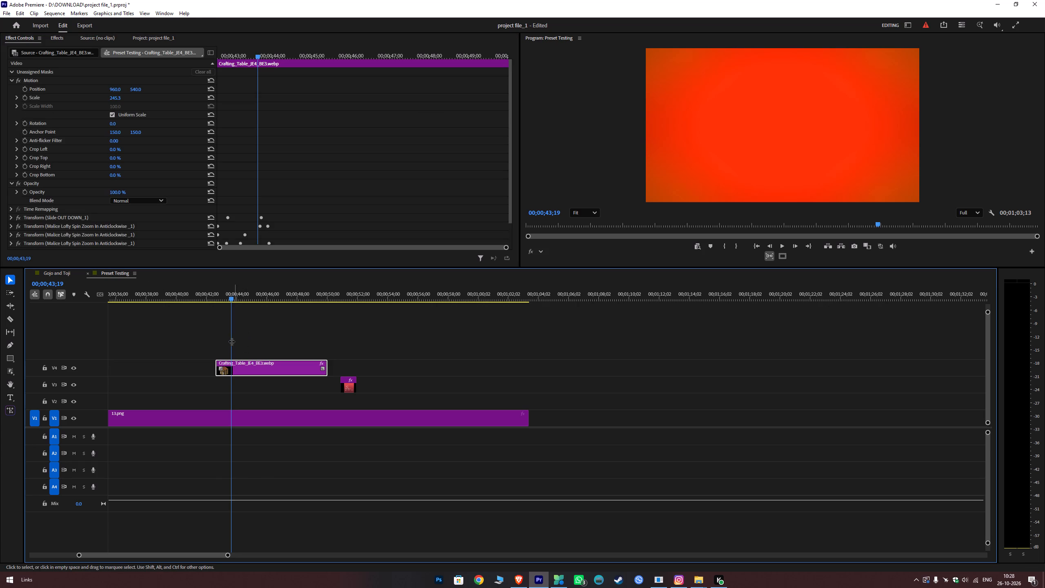
scroll(81, 224, down, 6)
ctrl+click(53, 191)
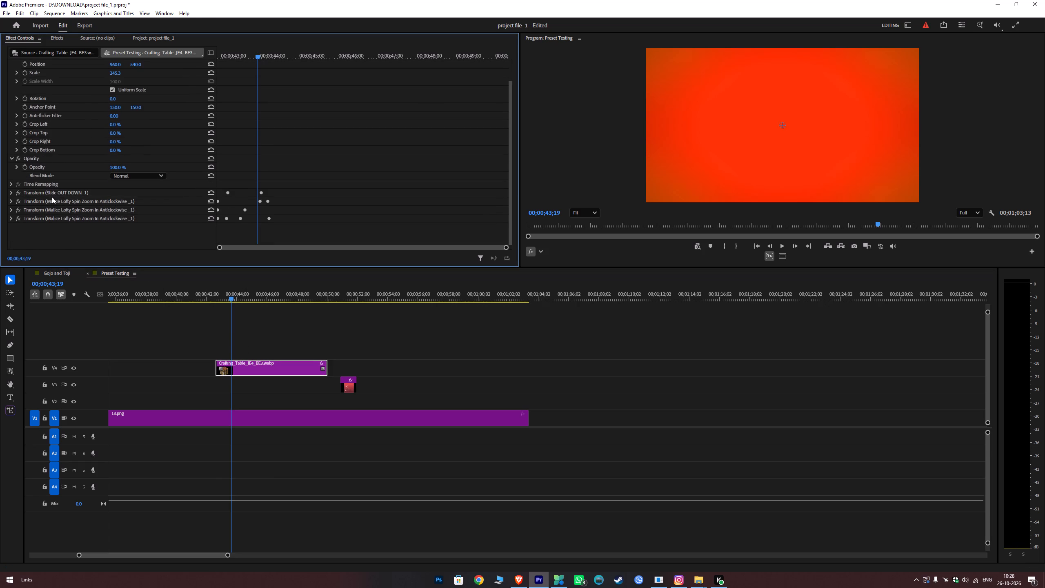
ctrl+click(52, 197)
ctrl+click(53, 193)
ctrl+click(46, 201)
ctrl+click(46, 208)
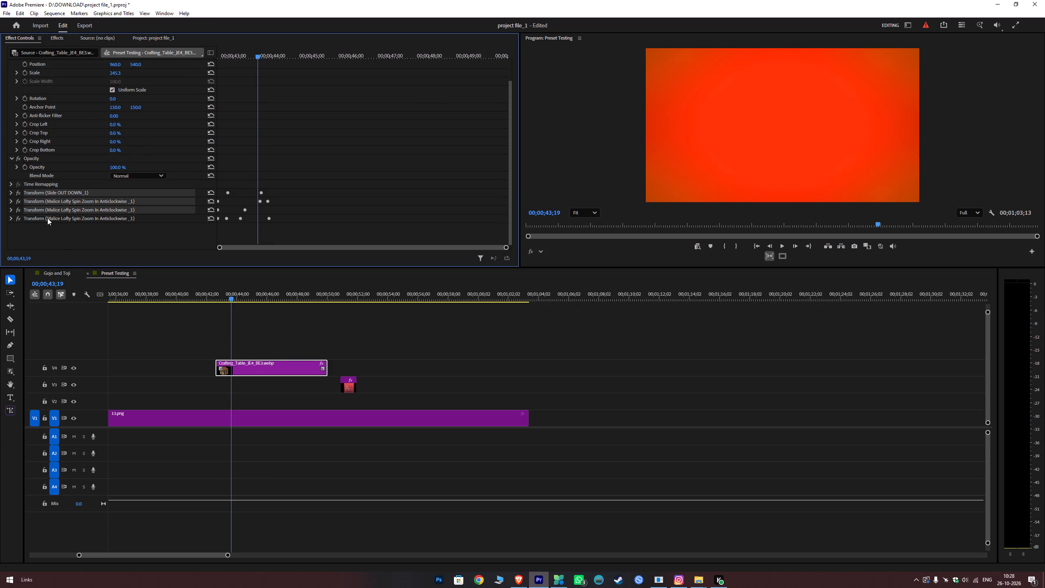
ctrl+click(47, 218)
ctrl+right_click(47, 218)
click(73, 234)
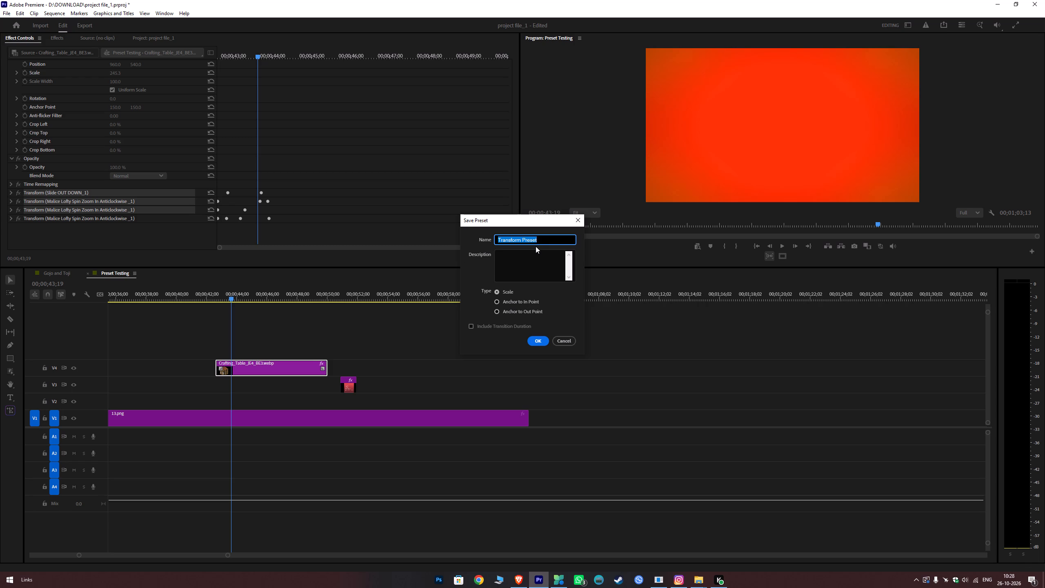
text(Sp)
key(BackSpace)
key(BackSpace)
text(Spin ot)
key(BackSpace)
text(ut)
key(space)
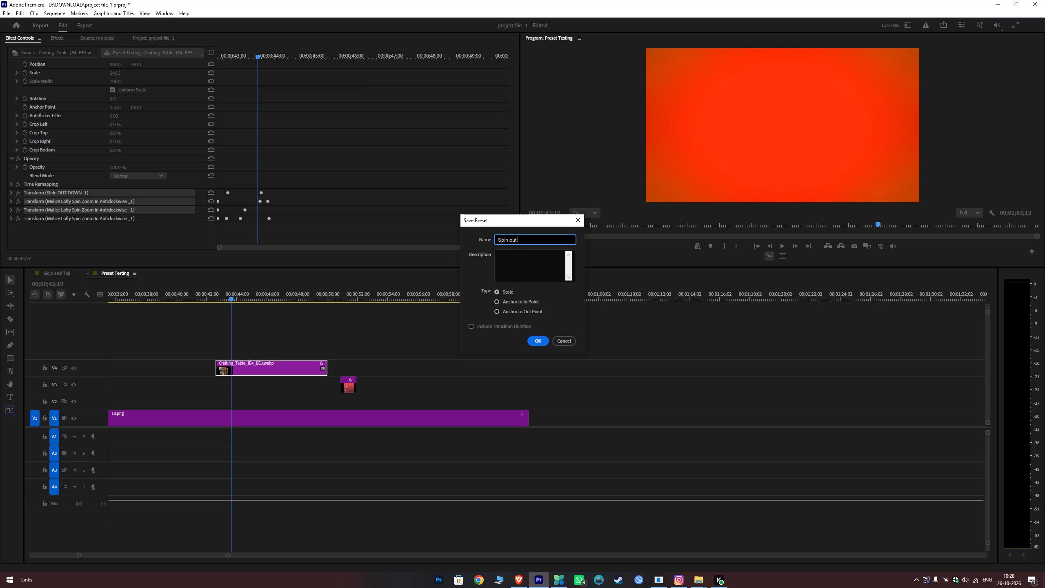
text(+)
key(space)
text(Down)
key(space)
text(In)
click(531, 341)
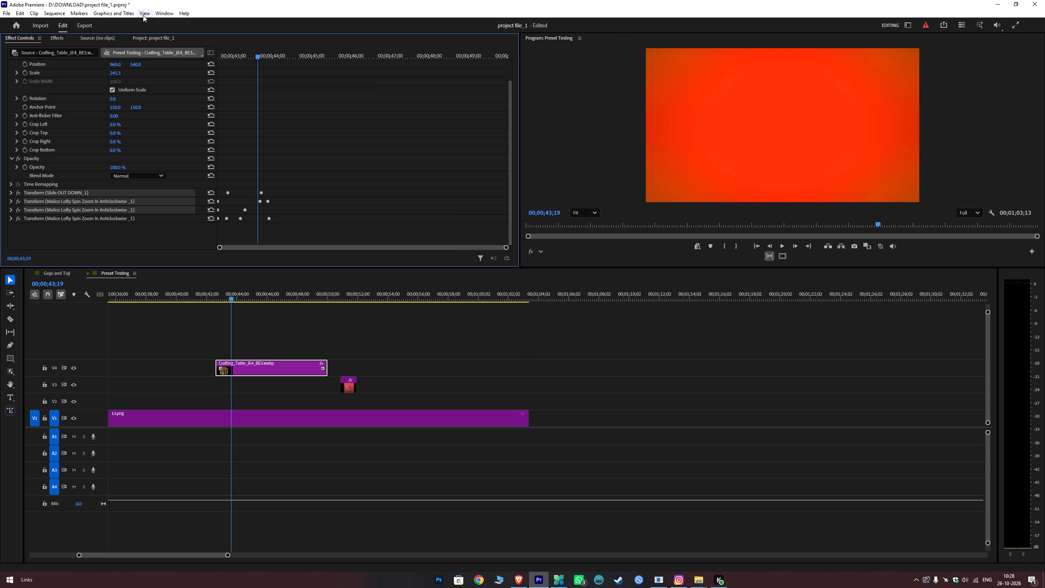
Look through the effect preset bins, including Vorgaben and Presets - Freevideoeffect.com, for the saved "Spin out + Down In" preset.
click(60, 40)
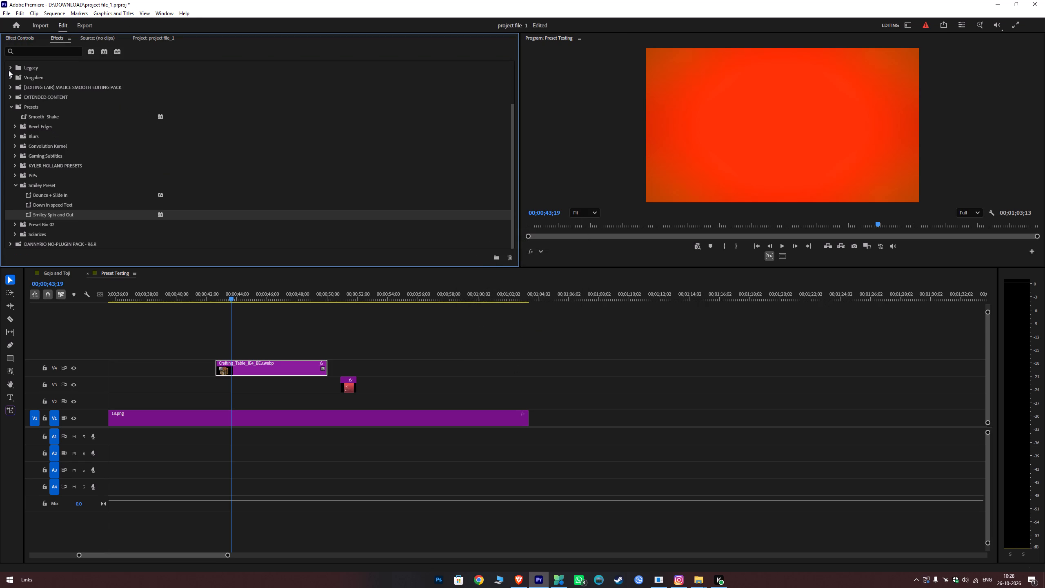
click(11, 69)
click(11, 69)
click(12, 76)
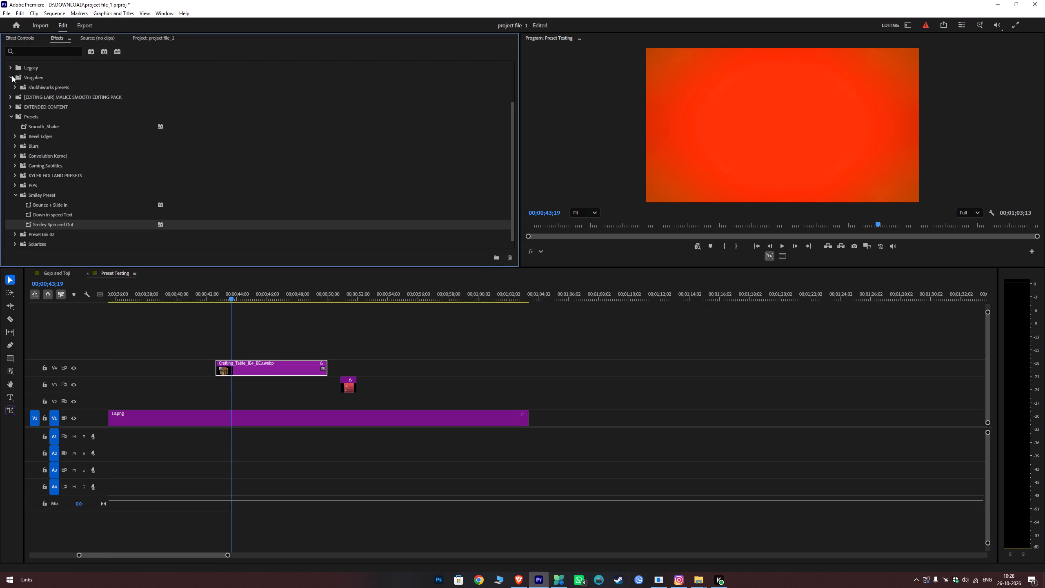
click(9, 77)
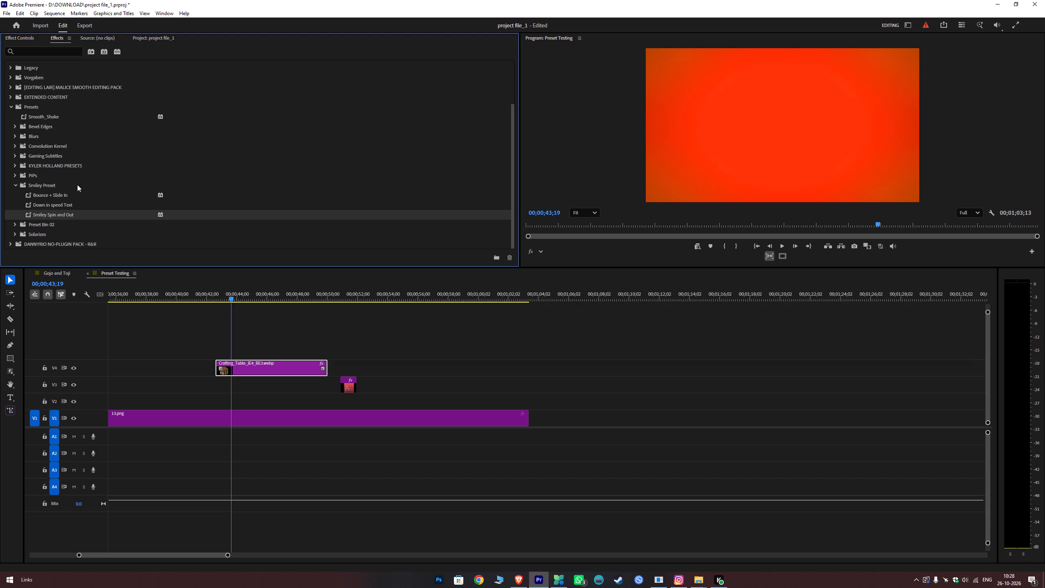
scroll(126, 160, down, 6)
scroll(126, 160, up, 13)
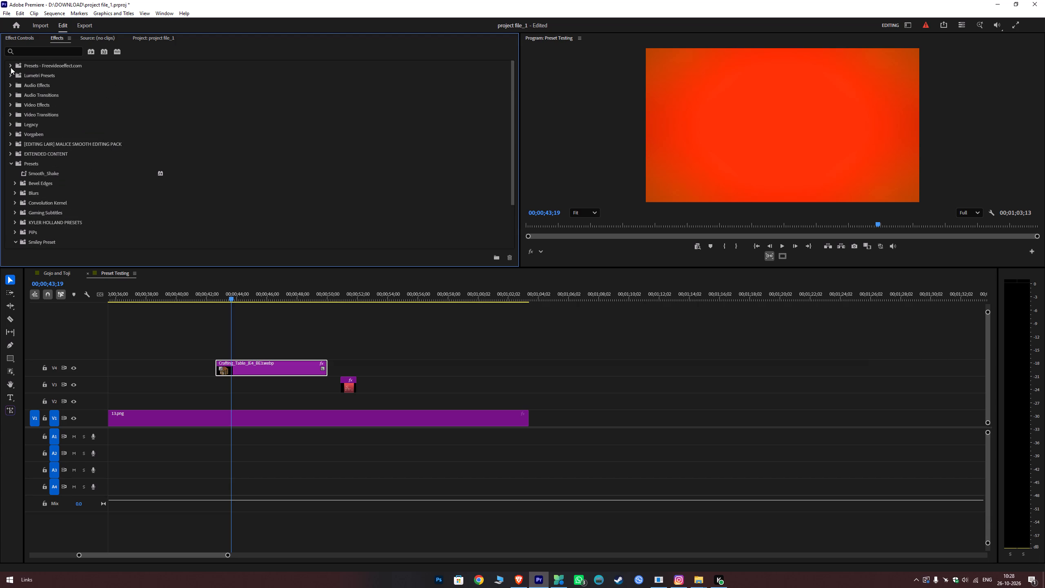
click(9, 64)
Add another crafting table image clip on V5, extend it to about 6 seconds and start it at about 00;00;53;05.
click(286, 341)
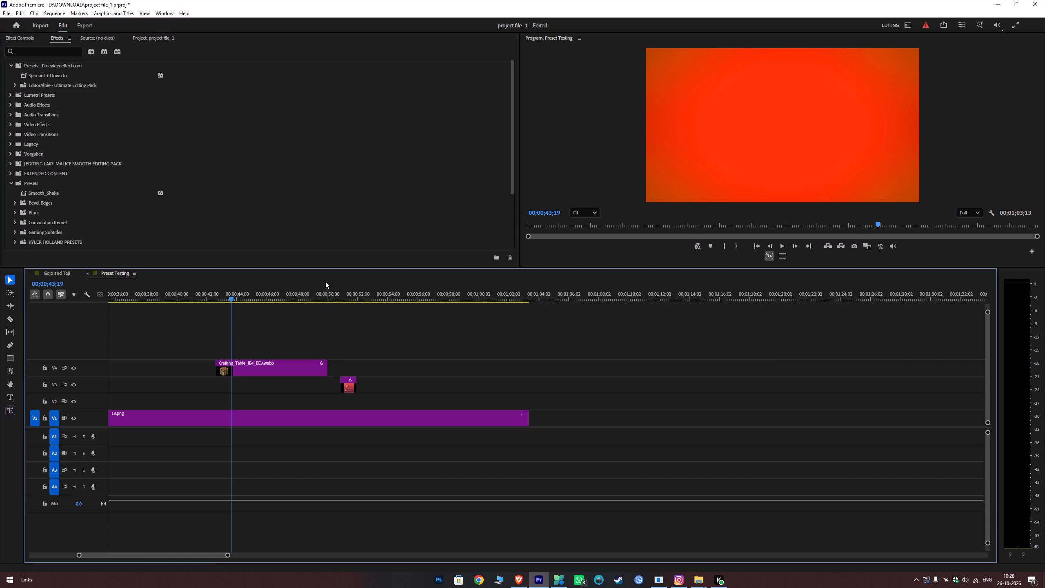
click(140, 39)
scroll(291, 196, down, 4)
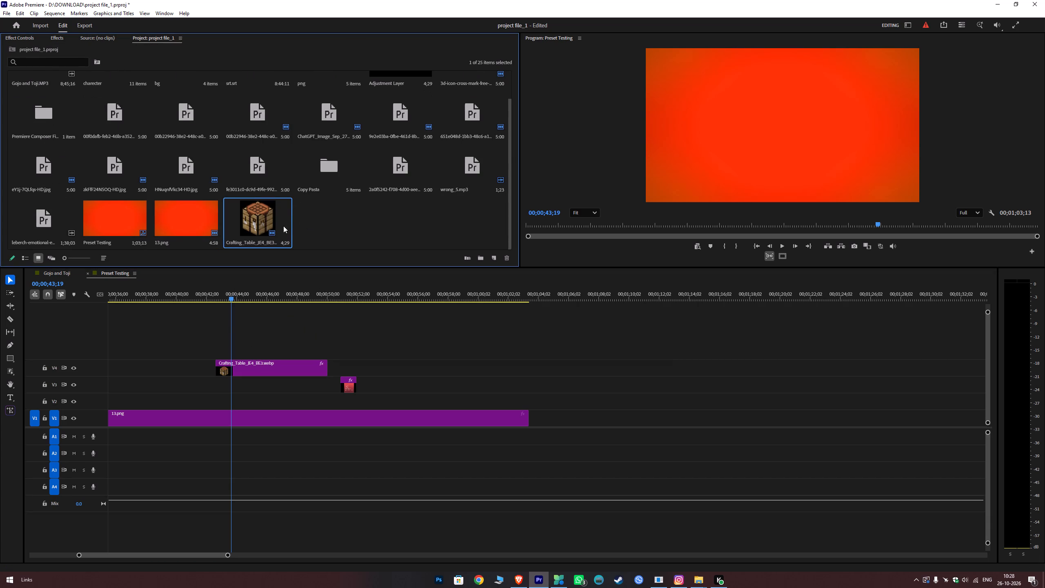
drag(273, 222, 386, 341)
drag(381, 288, 389, 307)
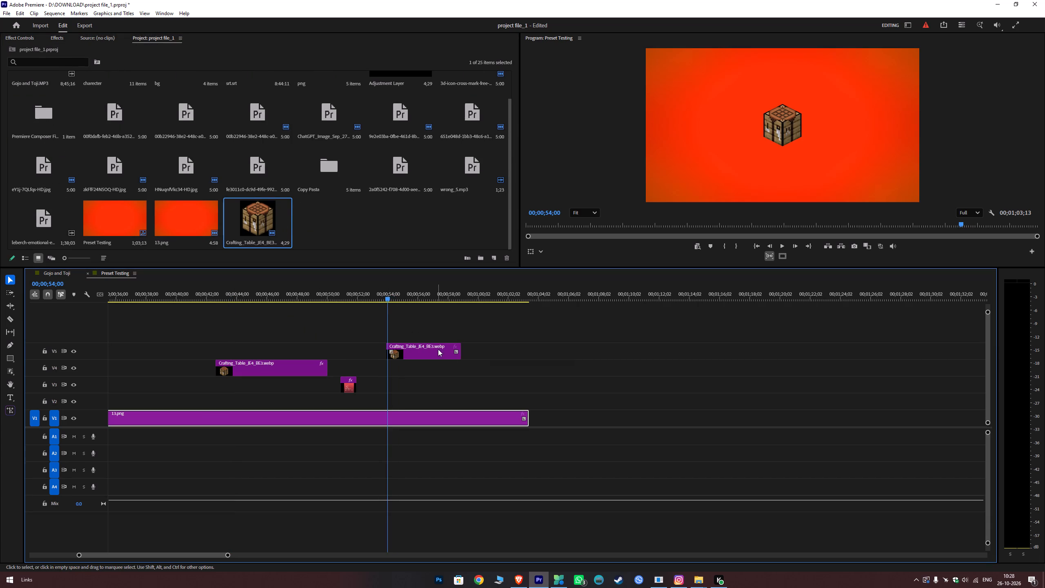
drag(461, 352, 466, 353)
drag(431, 348, 258, 352)
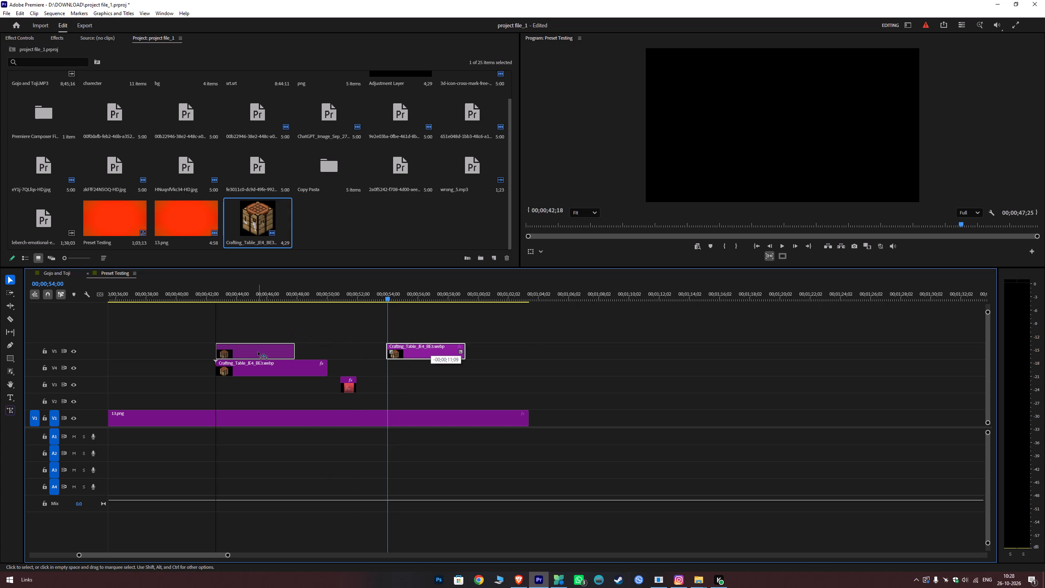
drag(258, 352, 260, 352)
drag(295, 350, 304, 351)
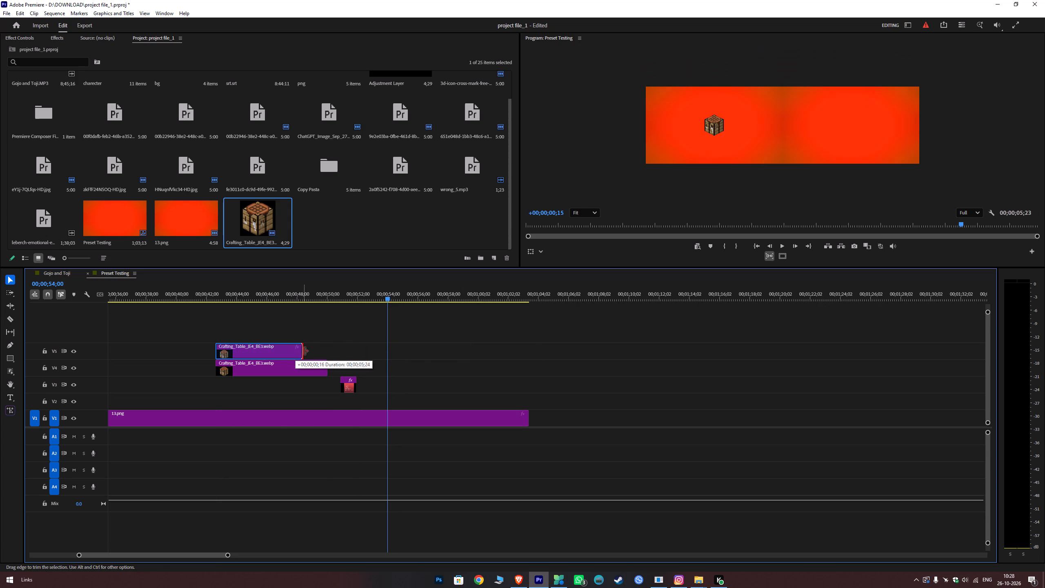
drag(304, 351, 311, 352)
drag(286, 349, 445, 352)
Scale up the new crafting table clip on V5 to more than twice its original size.
click(410, 352)
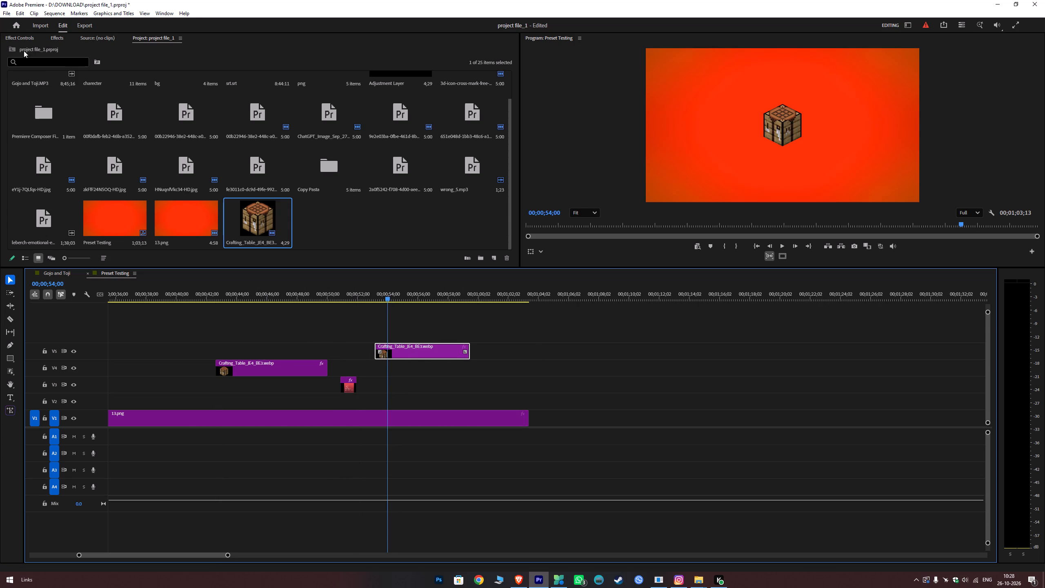
click(24, 34)
drag(117, 99, 177, 105)
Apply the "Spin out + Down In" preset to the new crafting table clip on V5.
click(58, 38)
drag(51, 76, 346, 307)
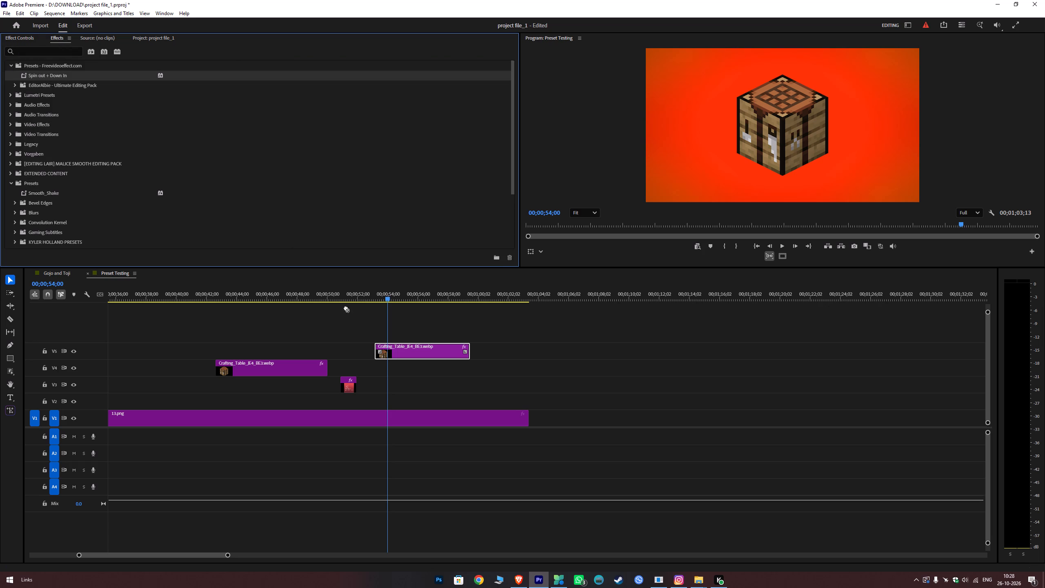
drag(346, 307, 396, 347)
Play back the V5 crafting table clip from just before its start, near 00;00;53;00, to check the preset's animation.
click(369, 294)
key(space)
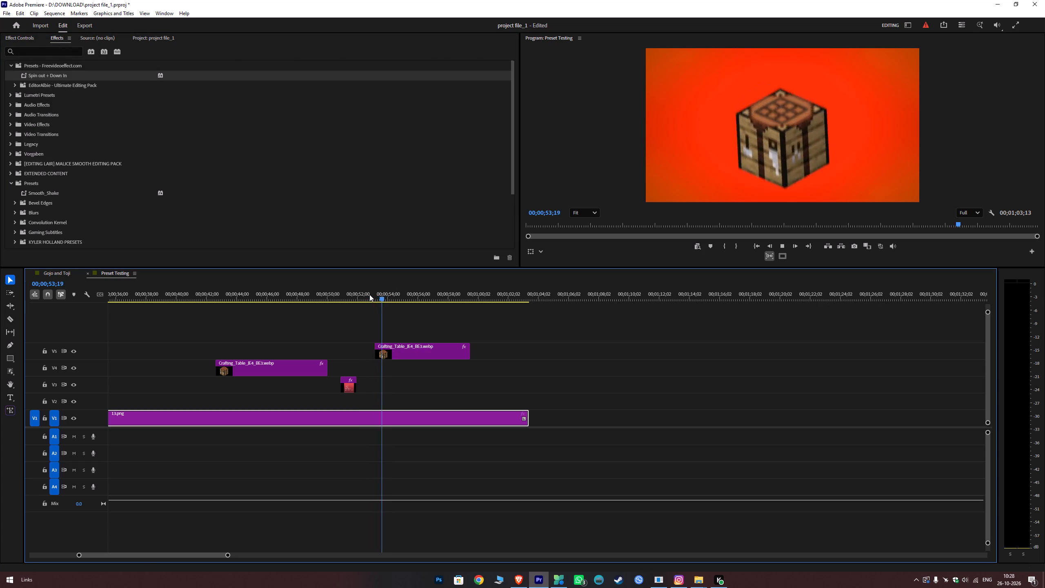
key(space)
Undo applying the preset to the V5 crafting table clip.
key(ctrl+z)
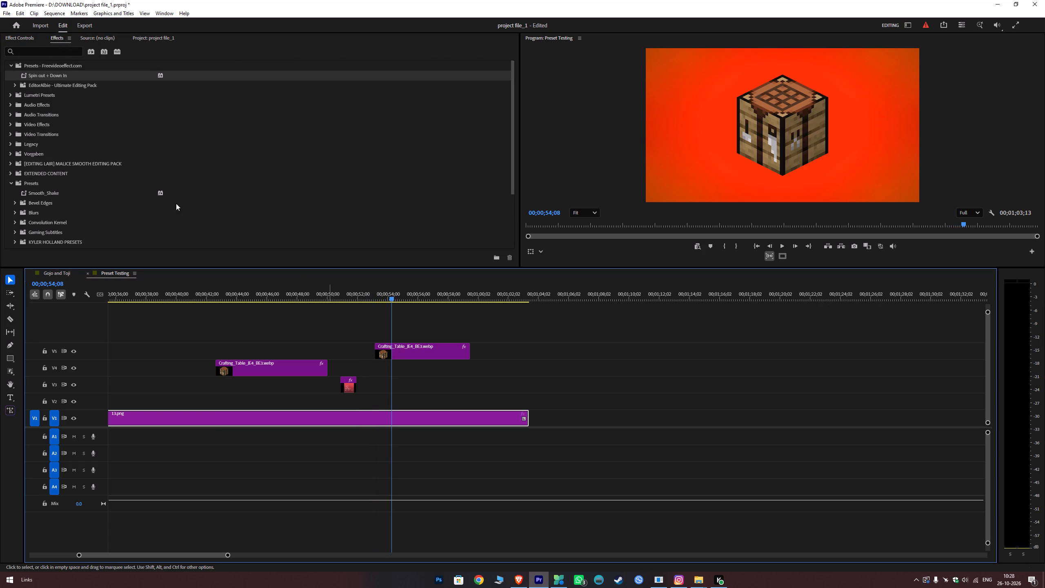
Replay the V5 crafting table clip from just before its start, near 00;00;53;00.
click(370, 297)
key(space)
click(370, 293)
key(space)
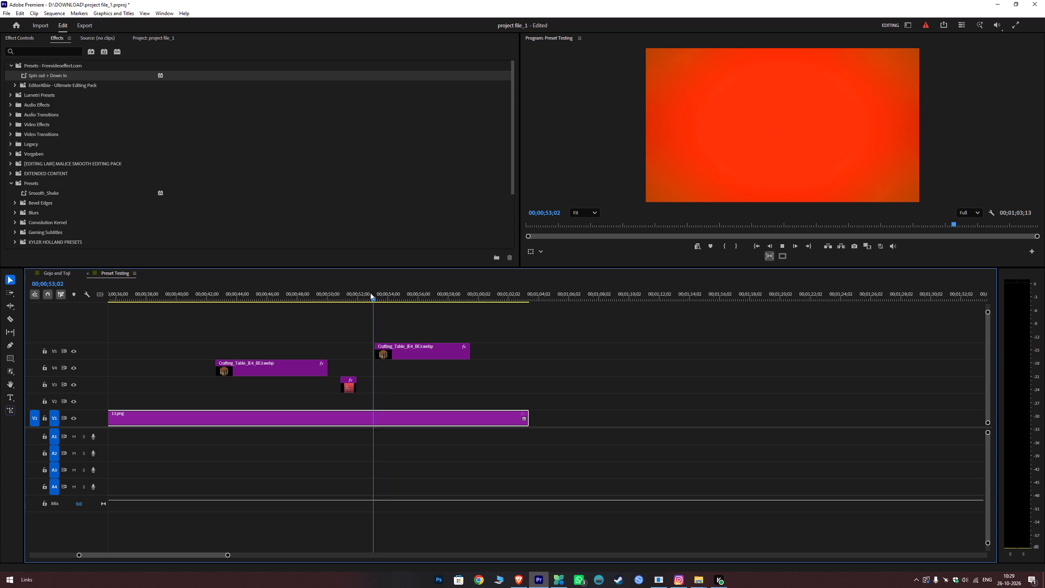
key(space)
key(space)
key(space)
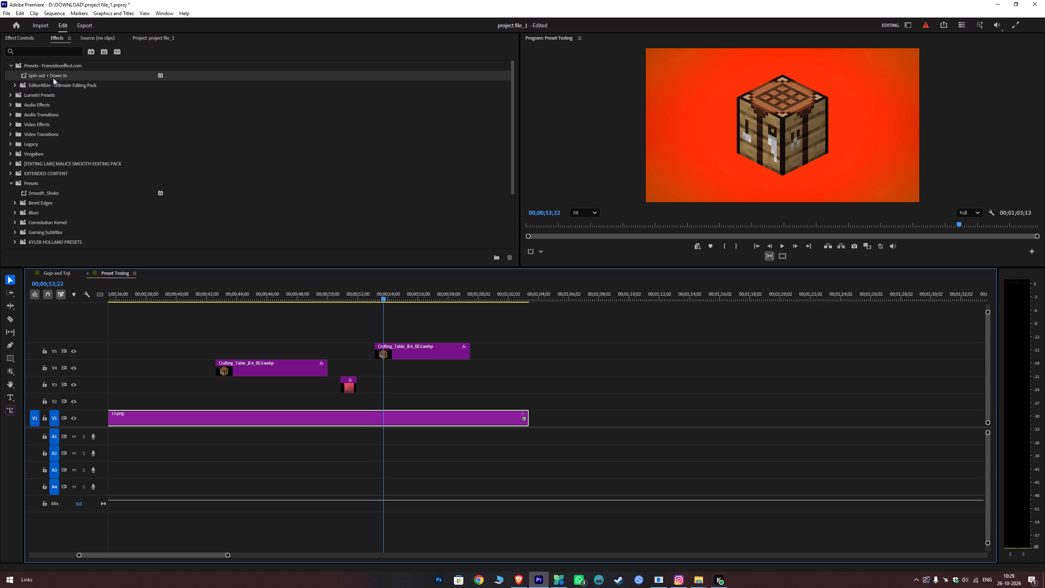
Look through the preset bins to compare where "Spin out + Down In" and the Smiley Preset bin are stored.
scroll(130, 163, down, 3)
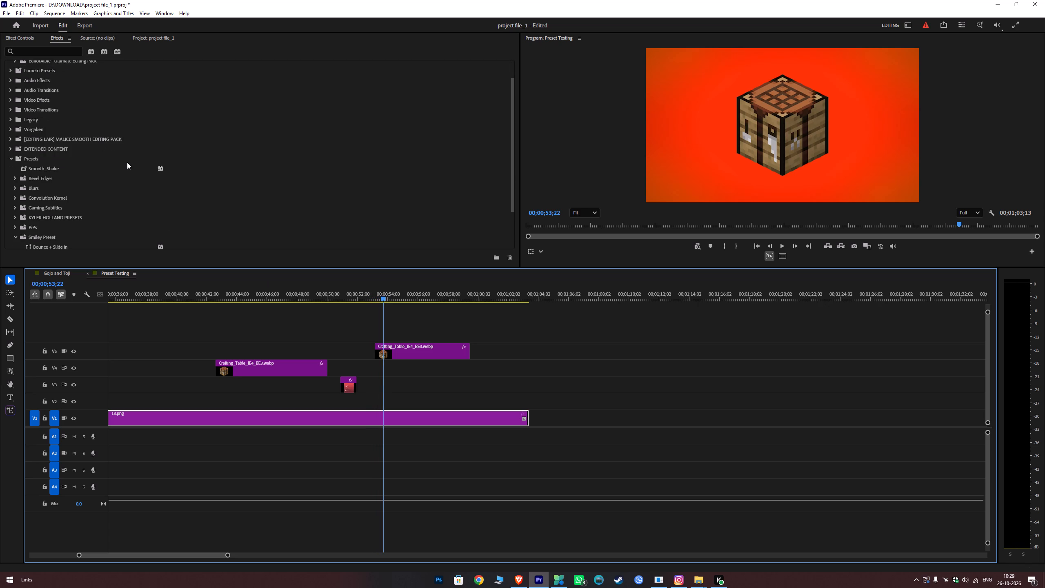
scroll(108, 142, up, 2)
click(54, 65)
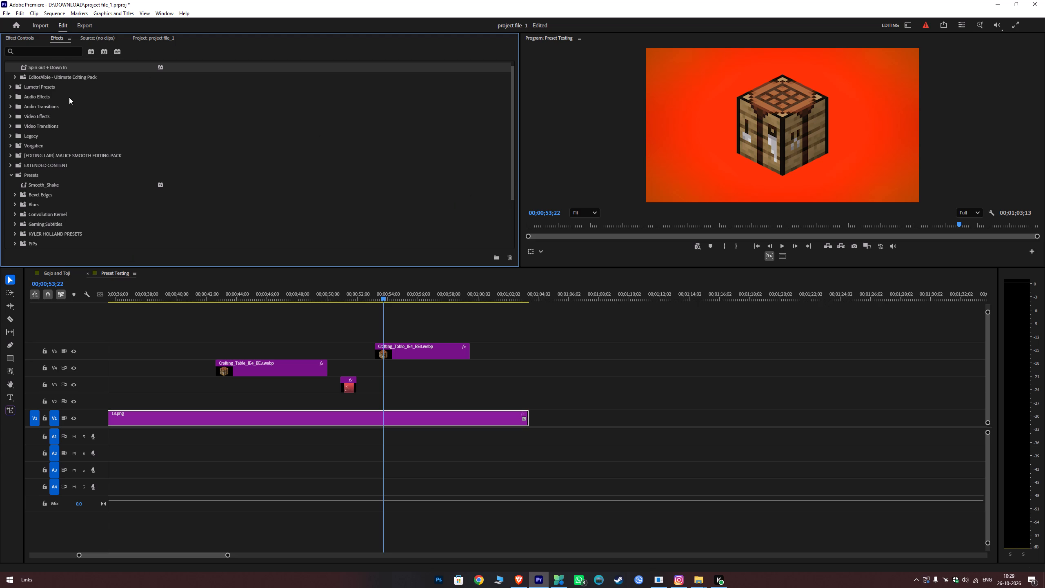
scroll(79, 148, down, 2)
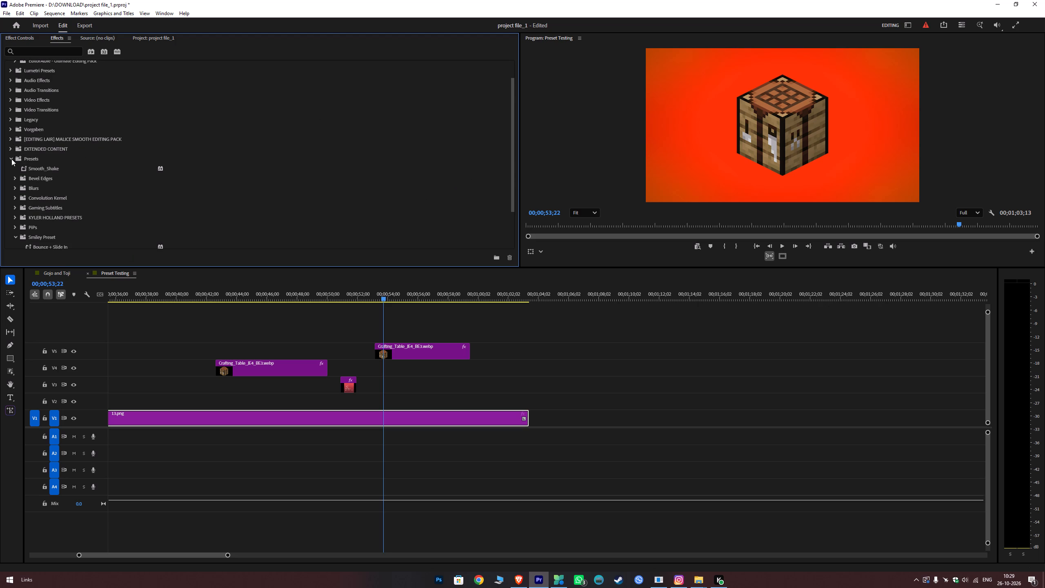
click(11, 159)
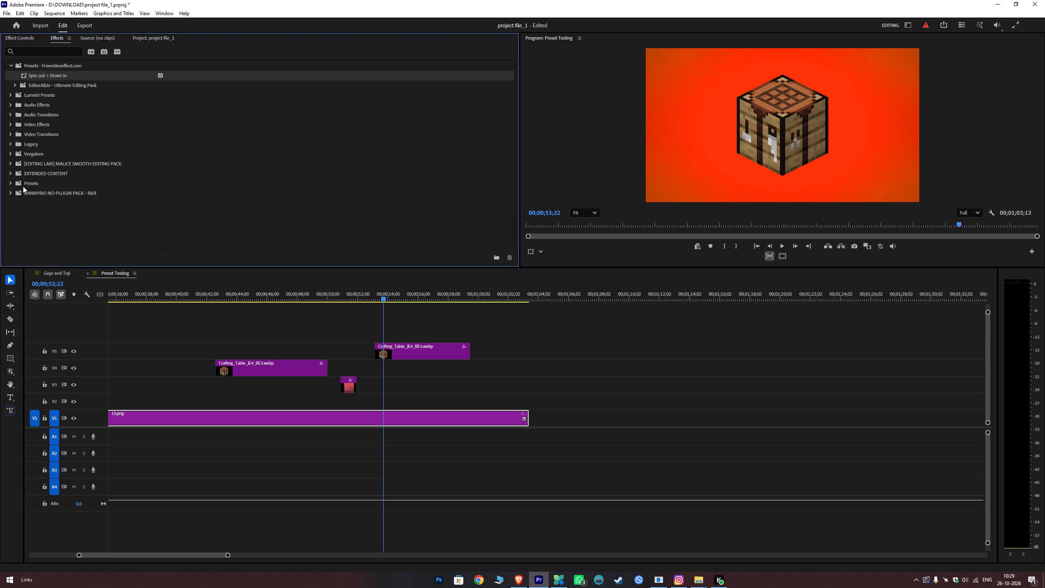
click(11, 183)
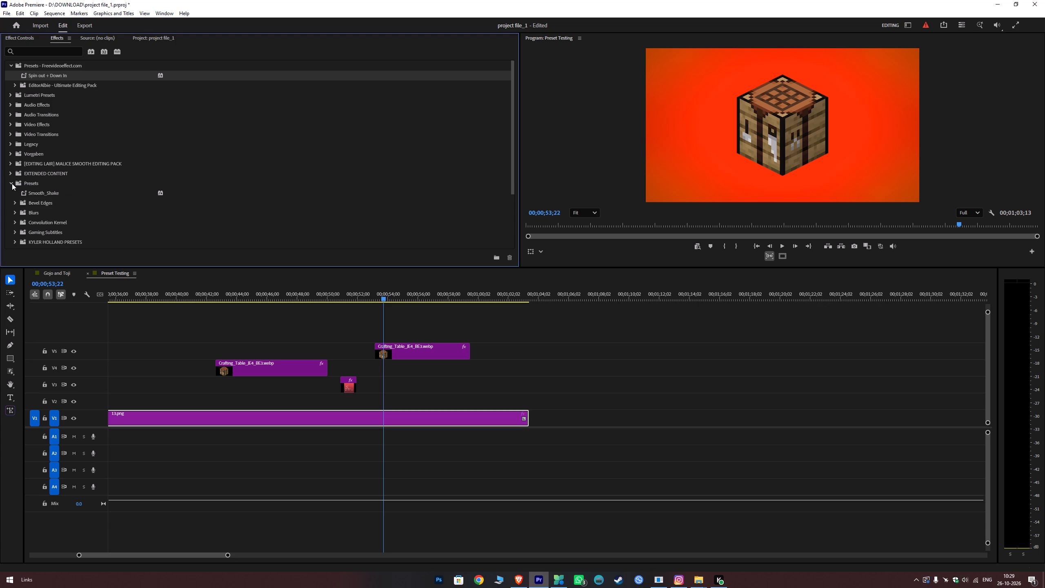
scroll(51, 231, down, 4)
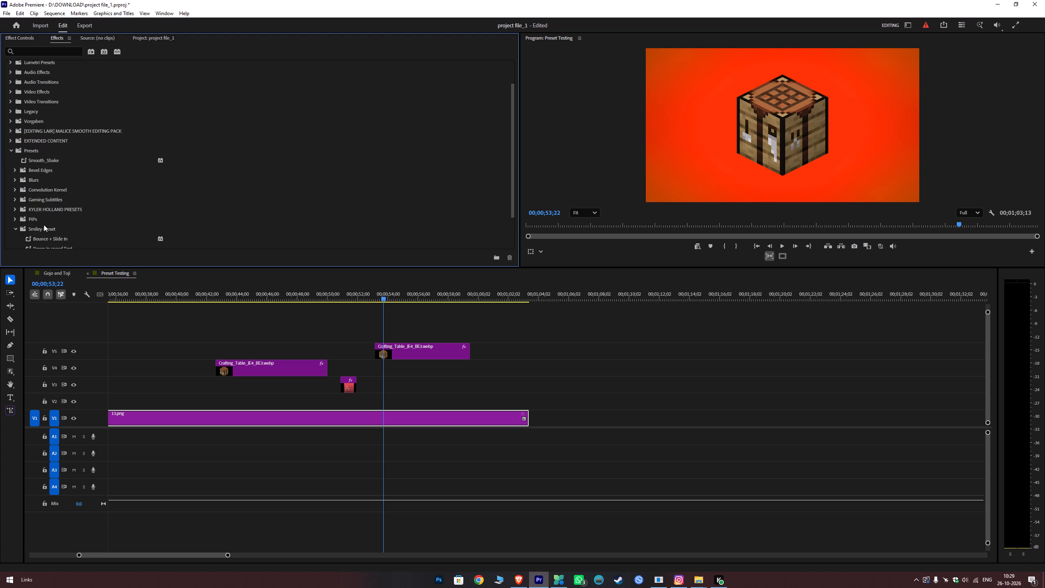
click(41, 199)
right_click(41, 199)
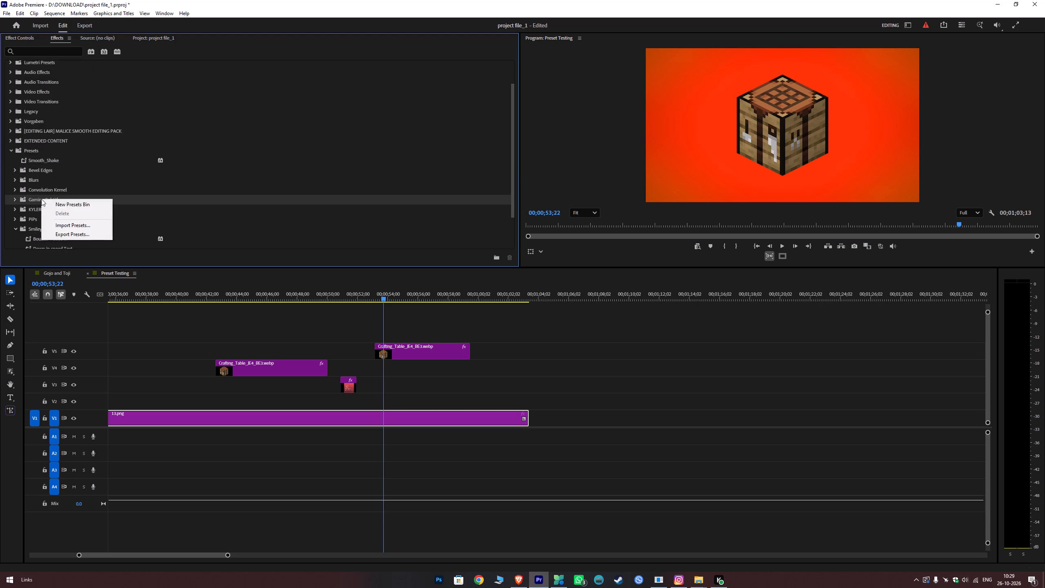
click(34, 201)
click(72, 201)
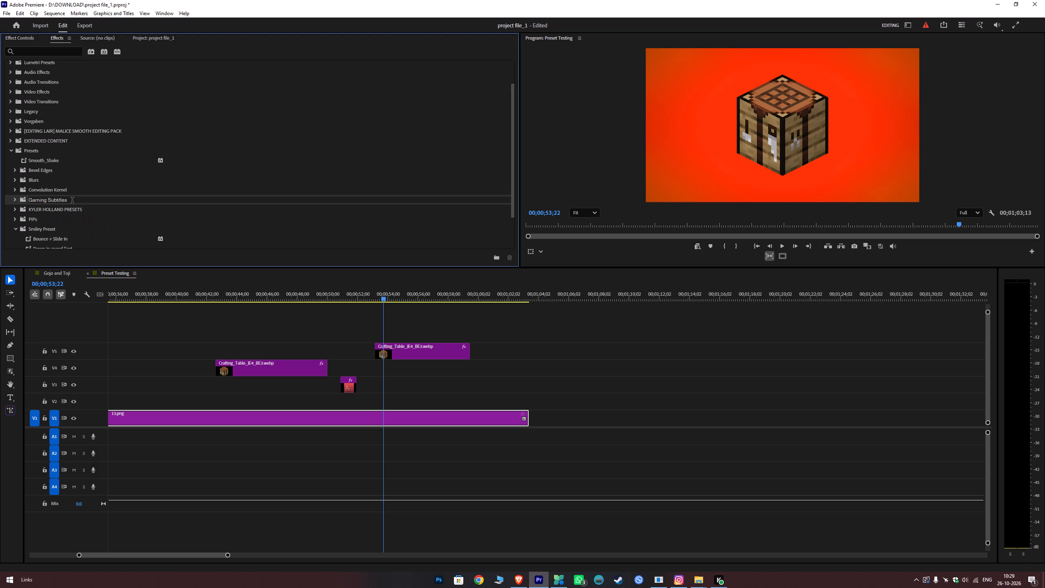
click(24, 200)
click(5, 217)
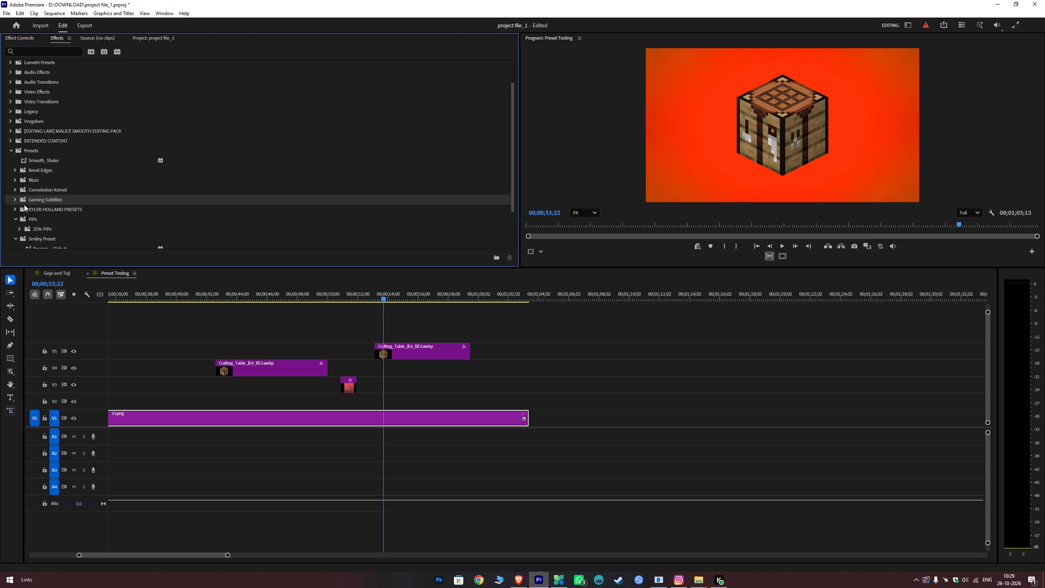
Collapse the PIPs preset bin and apply the default video transition to the end of the selected 13.png clip on V1.
click(13, 218)
key(ctrl+d)
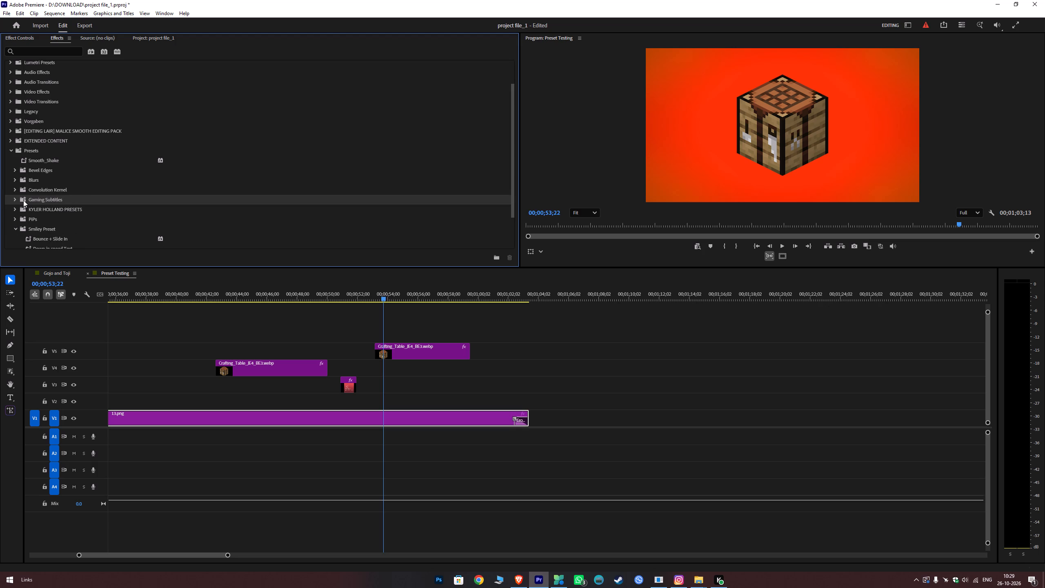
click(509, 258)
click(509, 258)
Move the "Spin out + Down In" preset out of the Presets - Freevideoeffect.com bin into the main Presets bin.
scroll(73, 205, down, 3)
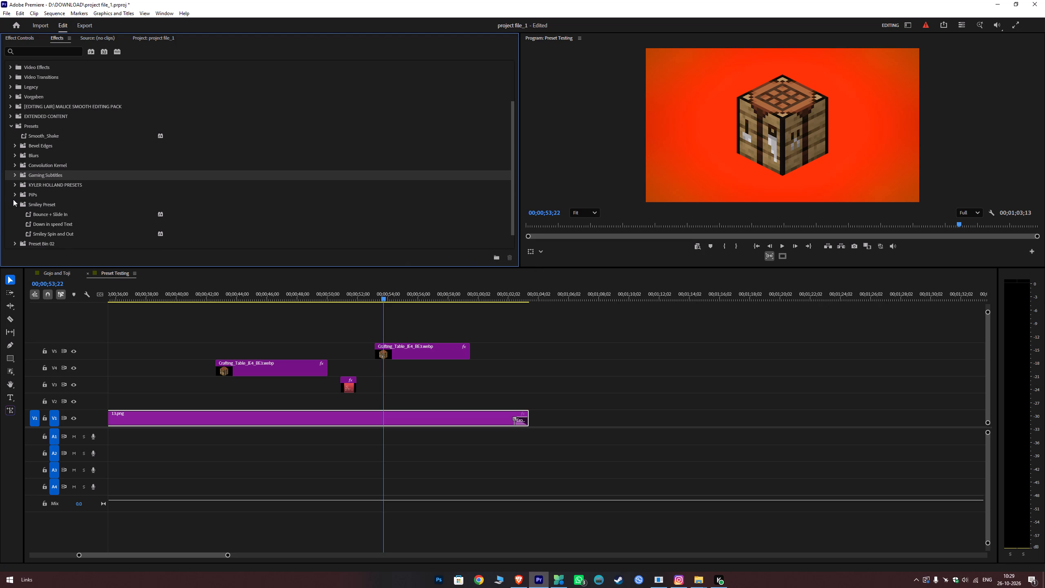
click(14, 205)
scroll(100, 230, down, 2)
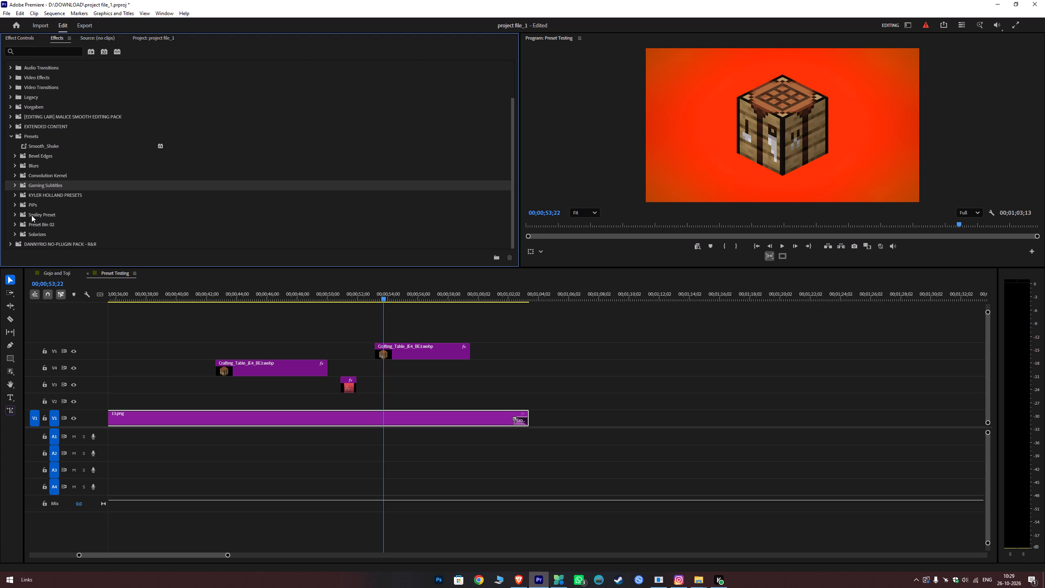
scroll(31, 215, up, 4)
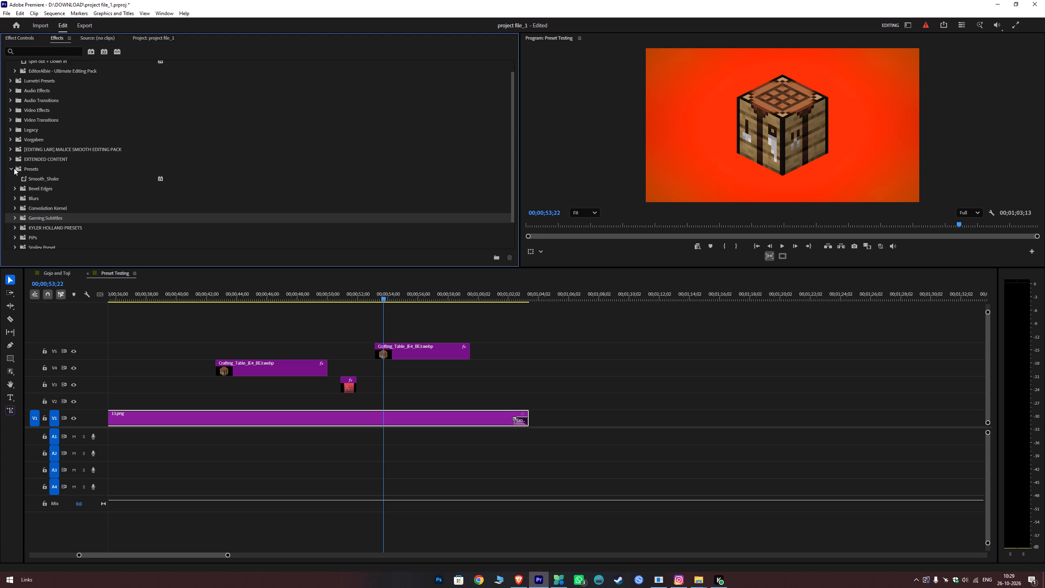
scroll(15, 164, up, 7)
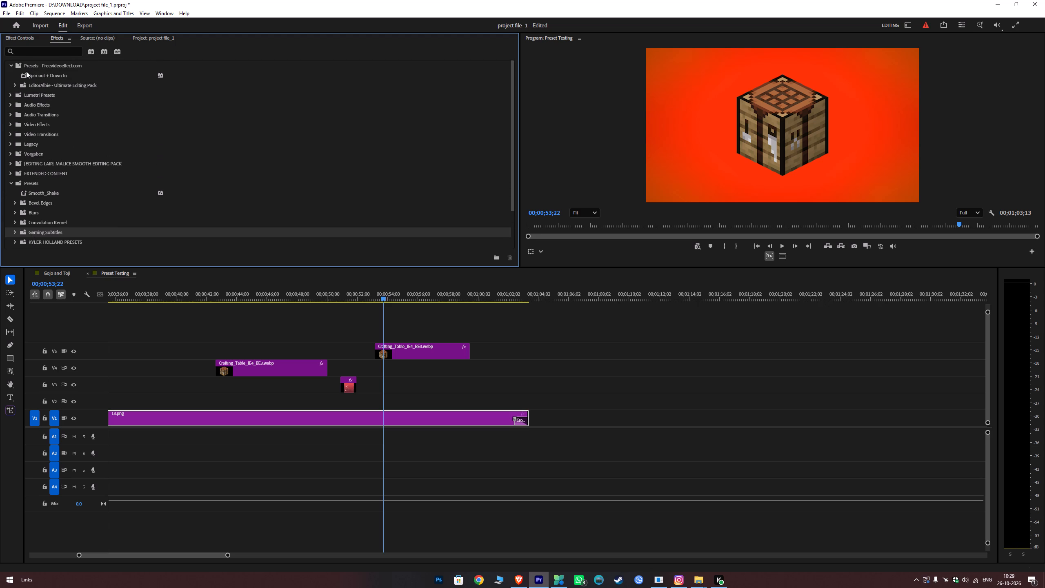
drag(30, 73, 109, 245)
drag(109, 245, 501, 255)
drag(501, 255, 44, 201)
drag(44, 201, 37, 184)
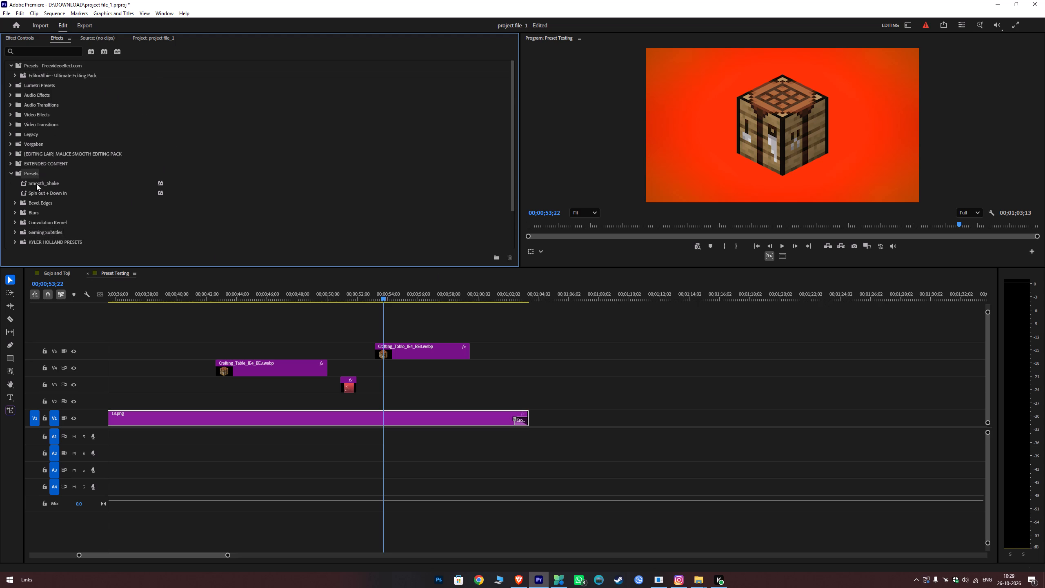
Move the "Spin out + Down In" preset from the Presets bin into its Smiley Preset sub-bin and expand that bin.
scroll(36, 184, down, 7)
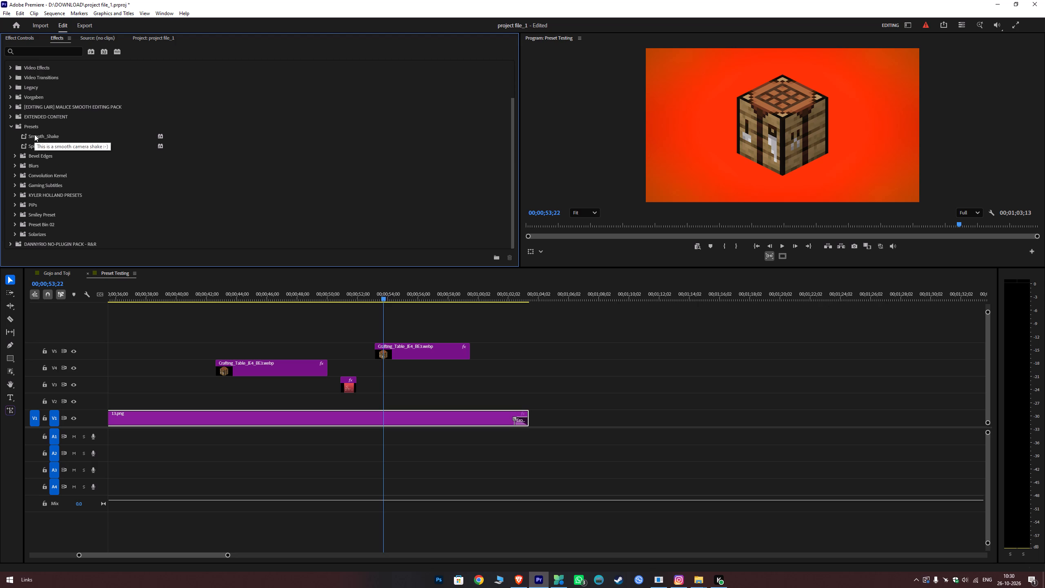
drag(34, 134, 38, 134)
drag(35, 145, 85, 201)
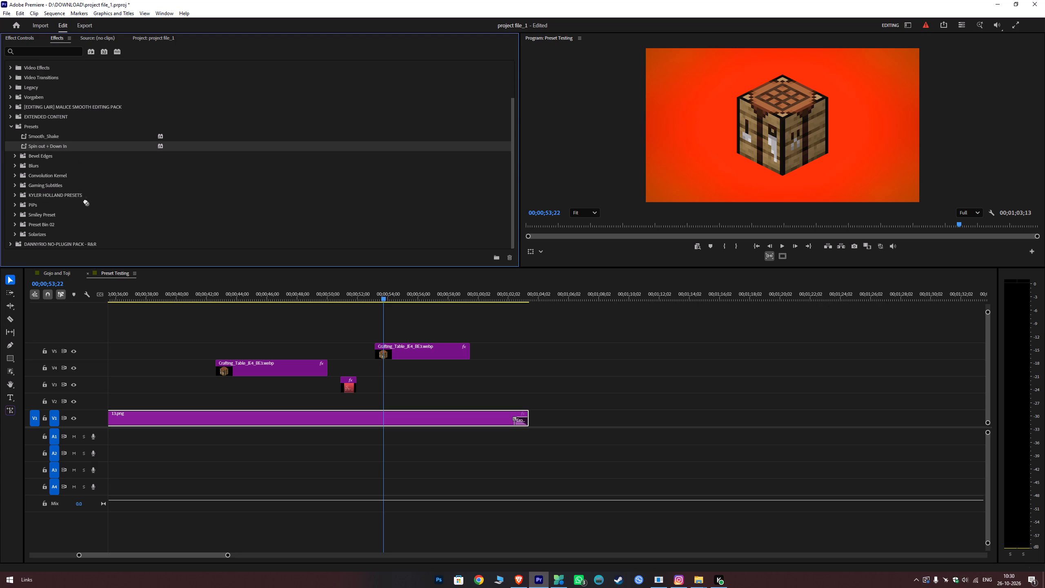
drag(85, 201, 44, 215)
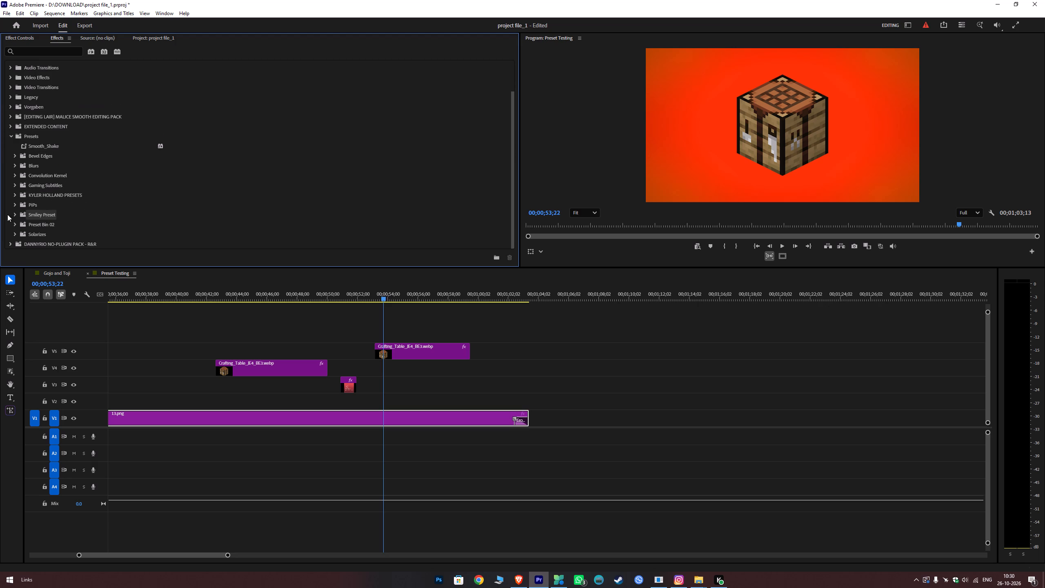
click(14, 212)
scroll(76, 209, down, 7)
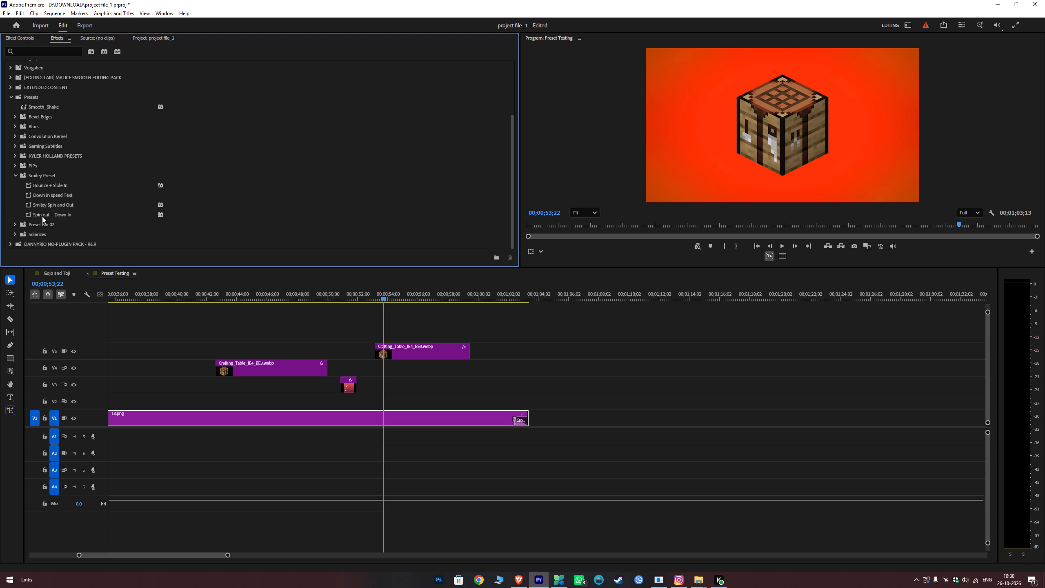
Play back the start of the V5 crafting table clip, from near 00;00;53;00.
click(375, 294)
key(space)
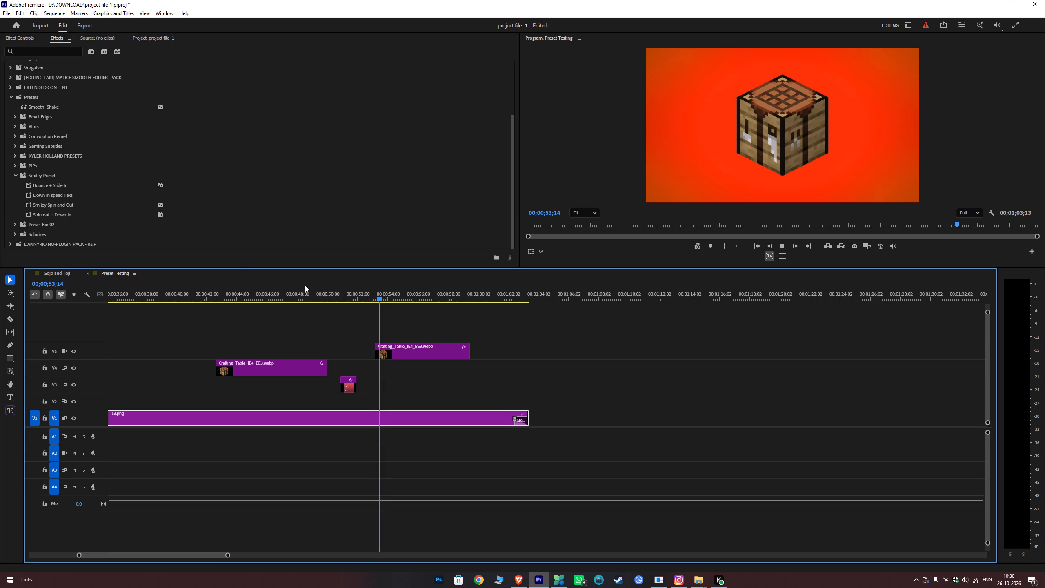
key(space)
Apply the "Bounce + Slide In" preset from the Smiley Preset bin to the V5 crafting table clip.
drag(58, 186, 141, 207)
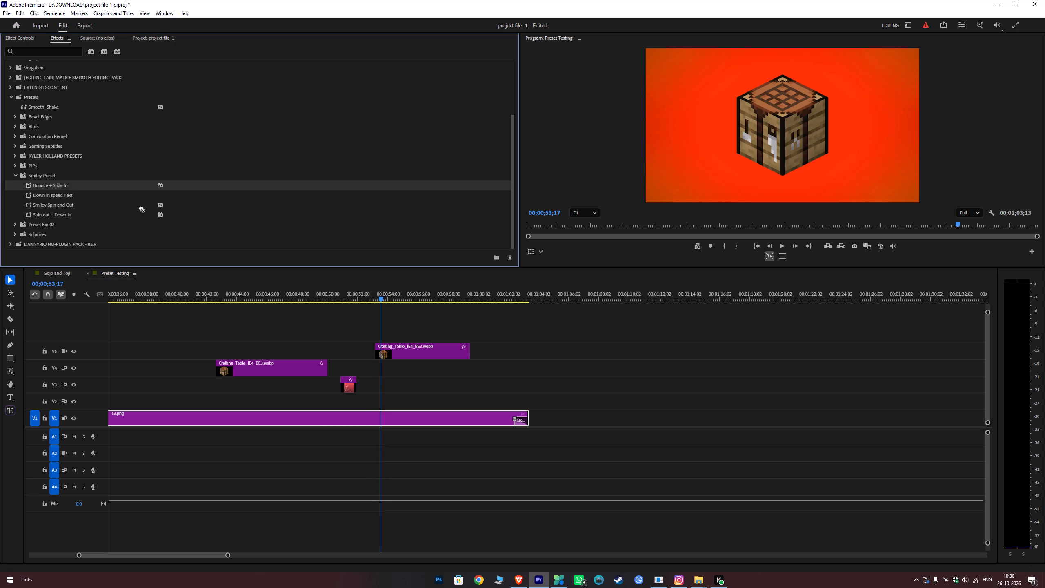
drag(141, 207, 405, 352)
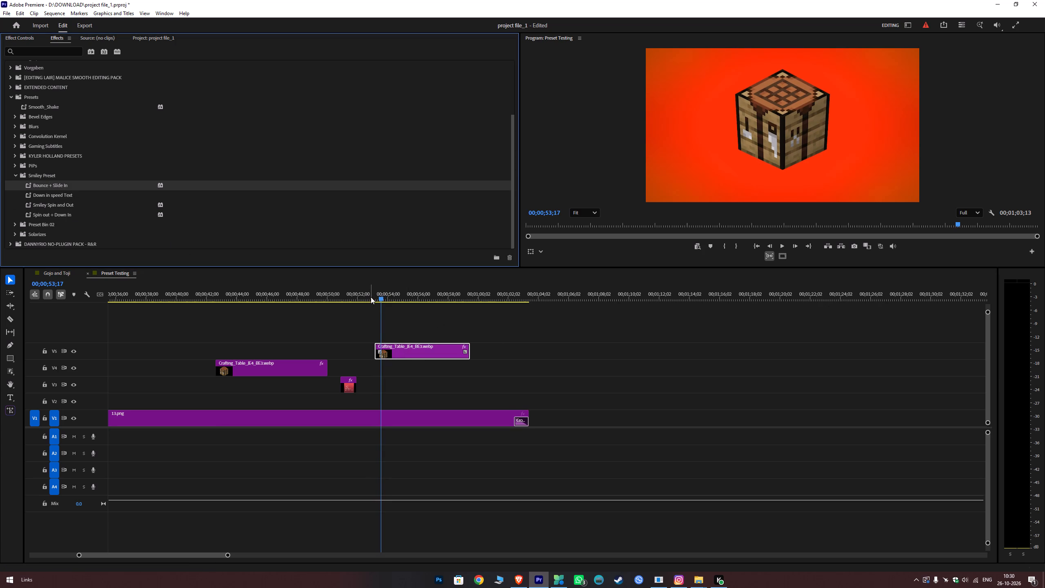
Play back the V5 crafting table clip from just before its start to check the bounce and slide animation.
click(371, 297)
key(space)
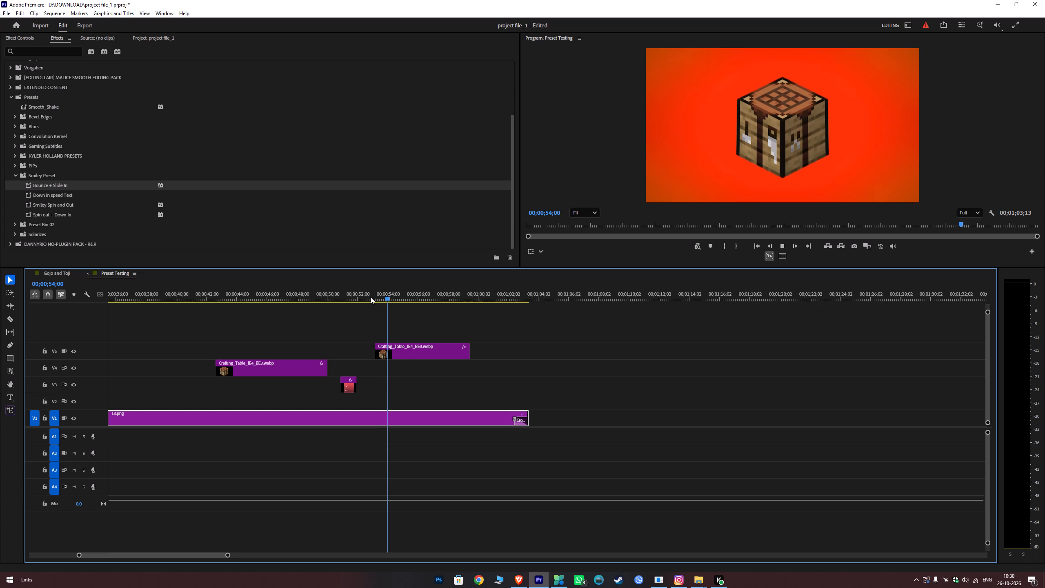
key(space)
Rename the "Bounce + Slide In" preset in the Smiley Preset bin as "Slide in + Bounce".
double_click(47, 183)
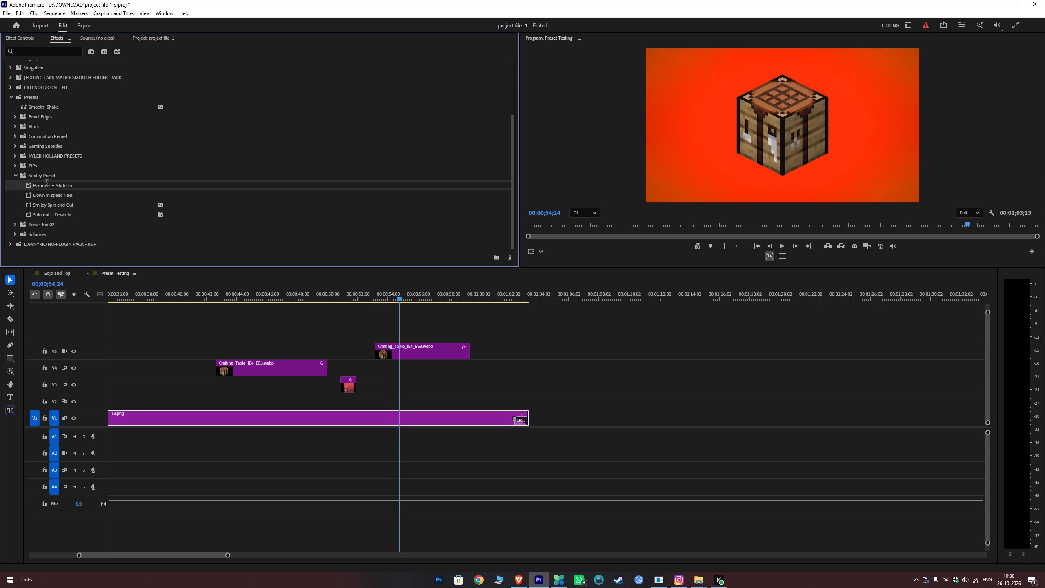
drag(79, 184, 34, 189)
text(Slide)
key(space)
text(in)
key(space)
text(+)
key(space)
text(do)
key(BackSpace)
key(BackSpace)
text(Bounce)
key(Return)
Replay the opening animation of the V5 crafting table clip.
click(377, 292)
key(space)
key(space)
Add a fresh crafting table image from the project to V6, aligned with the V5 clip, and extend its end to match.
click(400, 345)
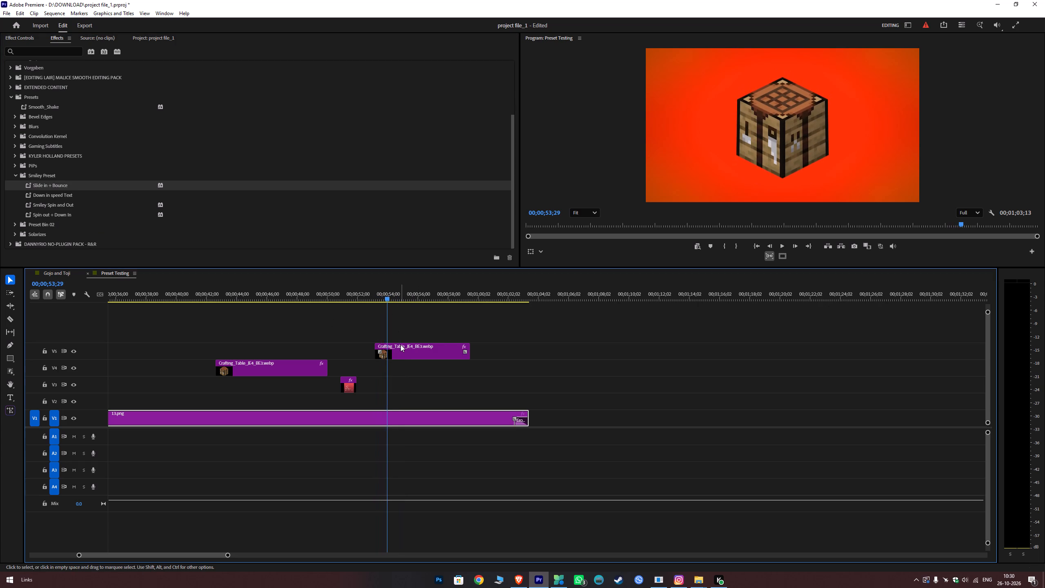
click(160, 38)
drag(253, 220, 371, 329)
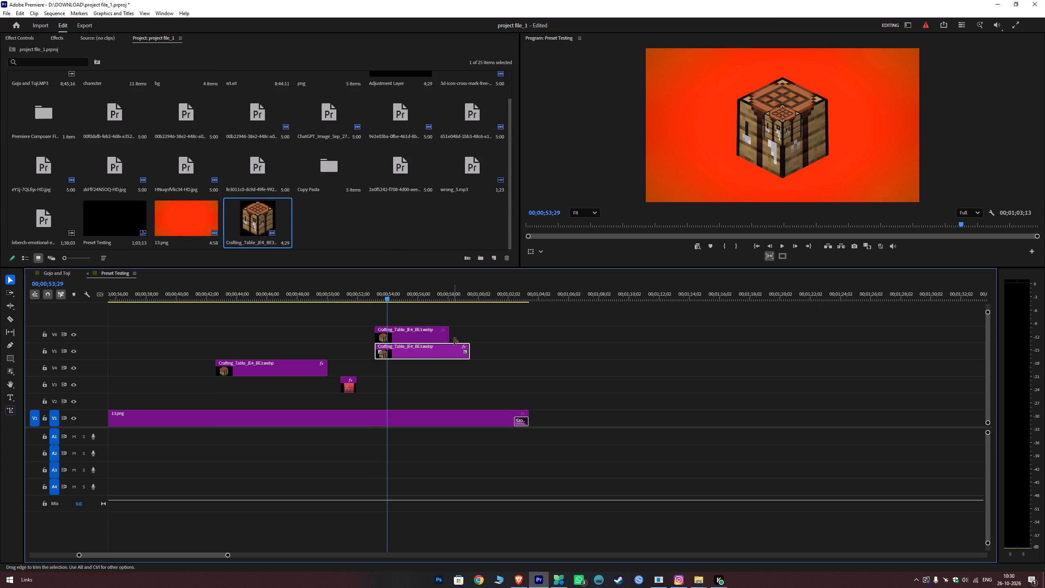
click(457, 338)
drag(448, 333, 471, 337)
Delete the old V5 crafting table clip and move the fresh V6 copy down into its place on V5.
click(453, 348)
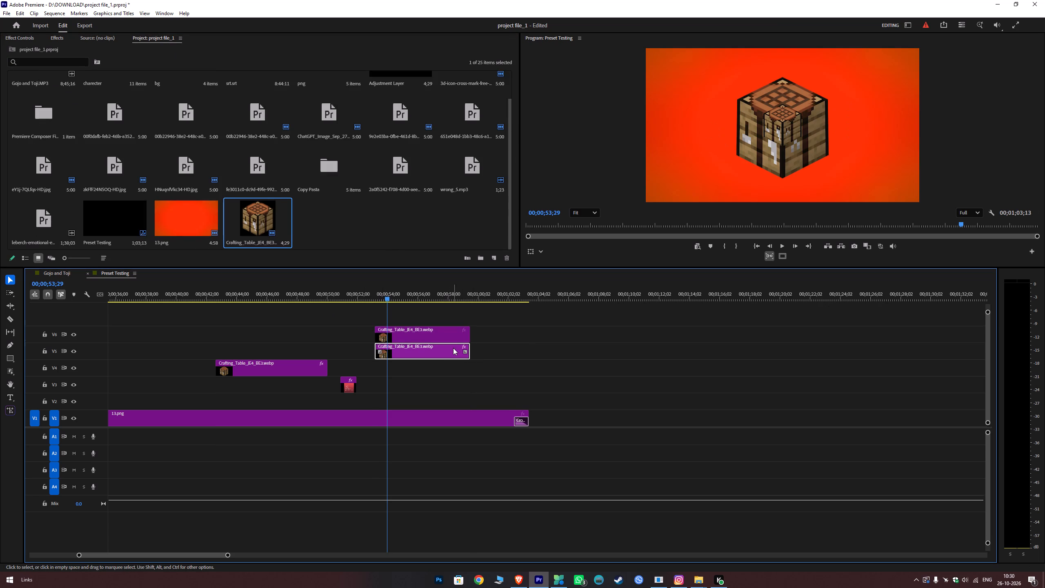
key(BackSpace)
drag(414, 335, 415, 350)
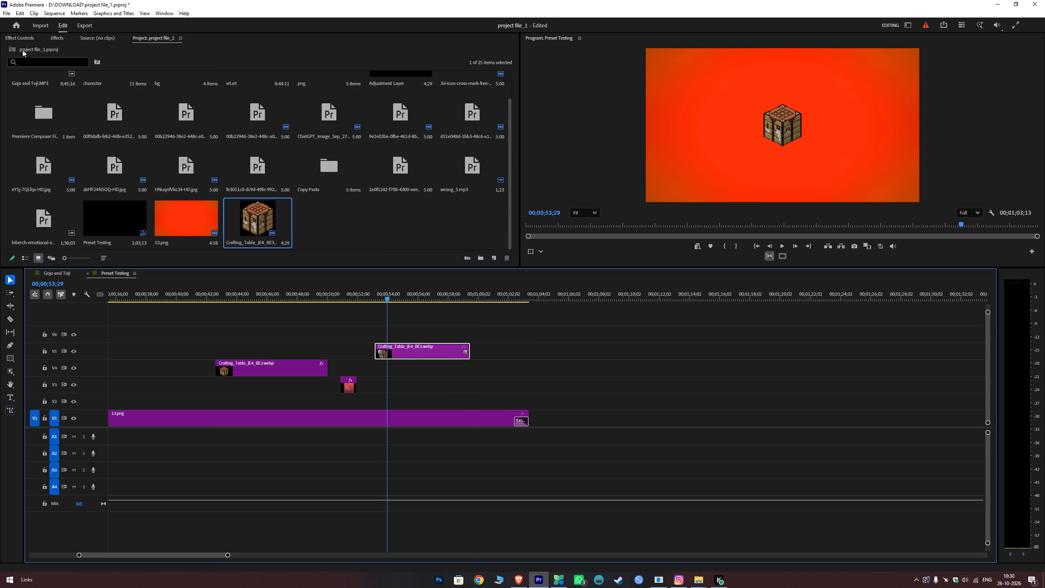
Scale up the fresh V5 crafting table clip to about two and a half times its size.
click(29, 35)
drag(116, 97, 181, 112)
Apply the "Spin out + Down In" preset from the Smiley Preset bin to the fresh V5 crafting table clip.
click(56, 39)
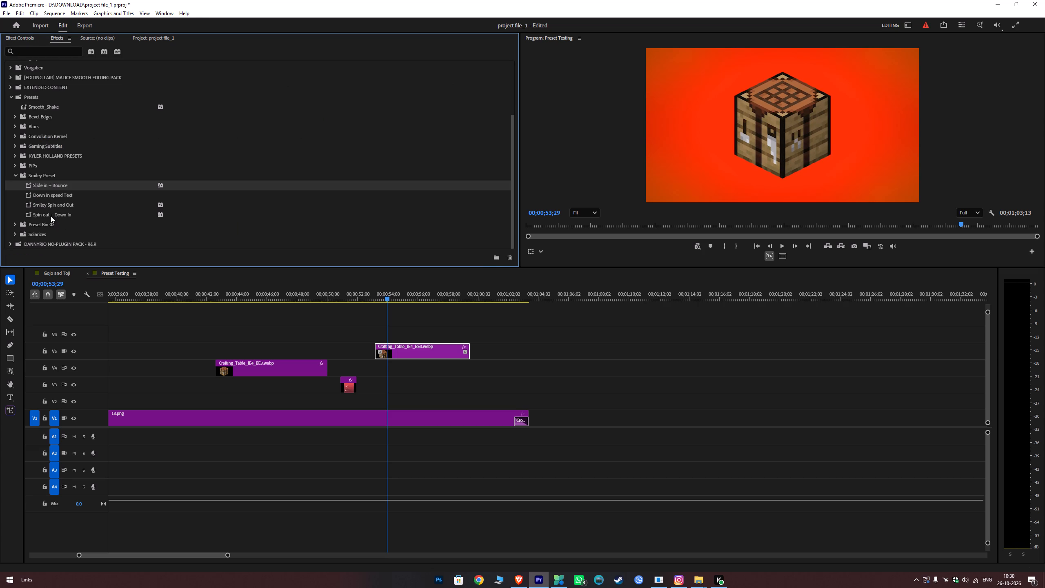
drag(38, 215, 410, 337)
drag(410, 337, 409, 350)
Play back the V5 crafting table clip from its start, near 00;00;53;00, to check the "Spin out + Down In" animation.
click(369, 299)
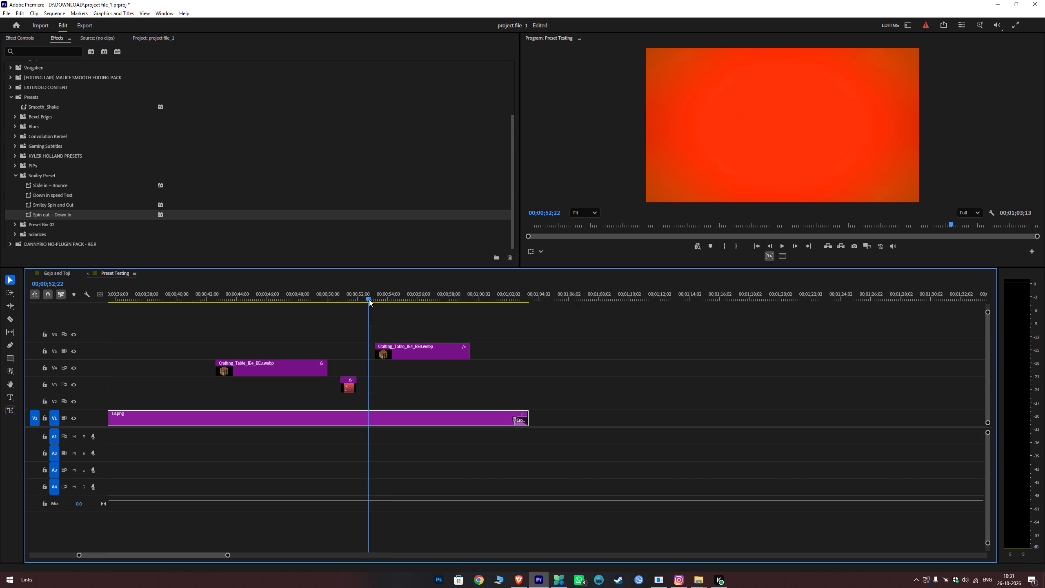
key(space)
click(376, 298)
key(space)
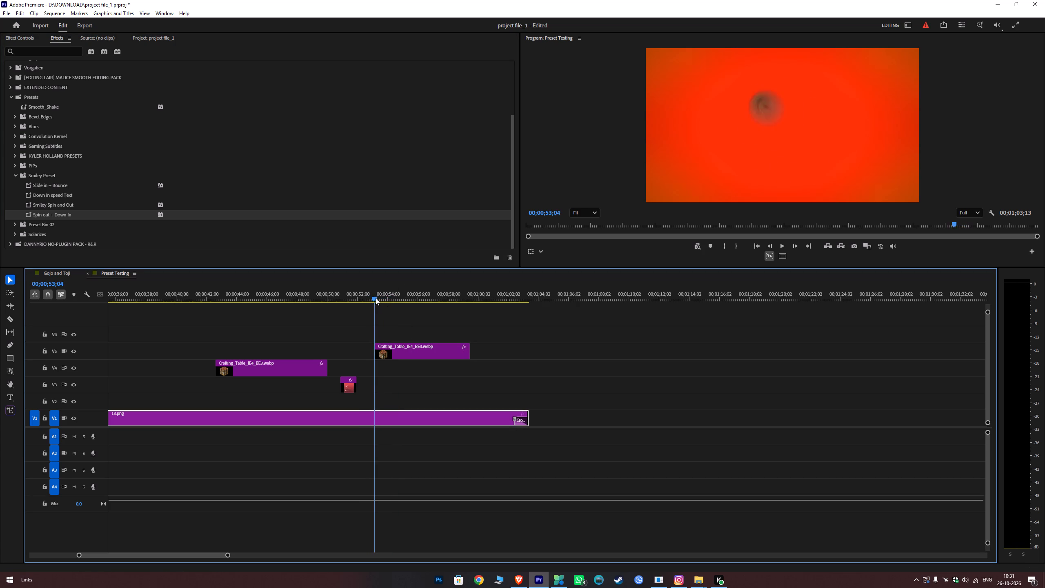
key(space)
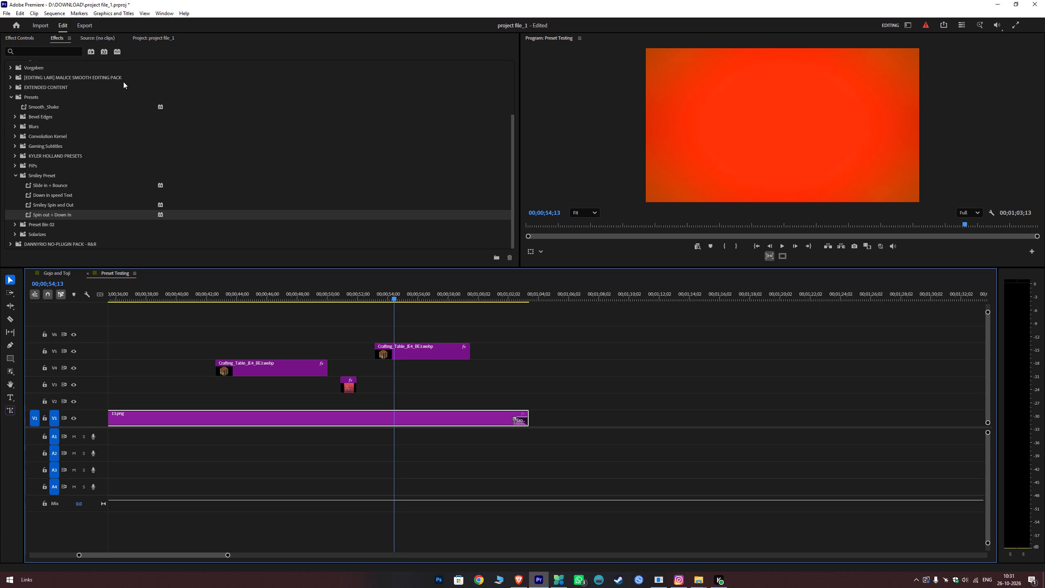
Play back the crafting table clips on V4 and V5 from their starts to compare their animations.
drag(377, 292, 340, 306)
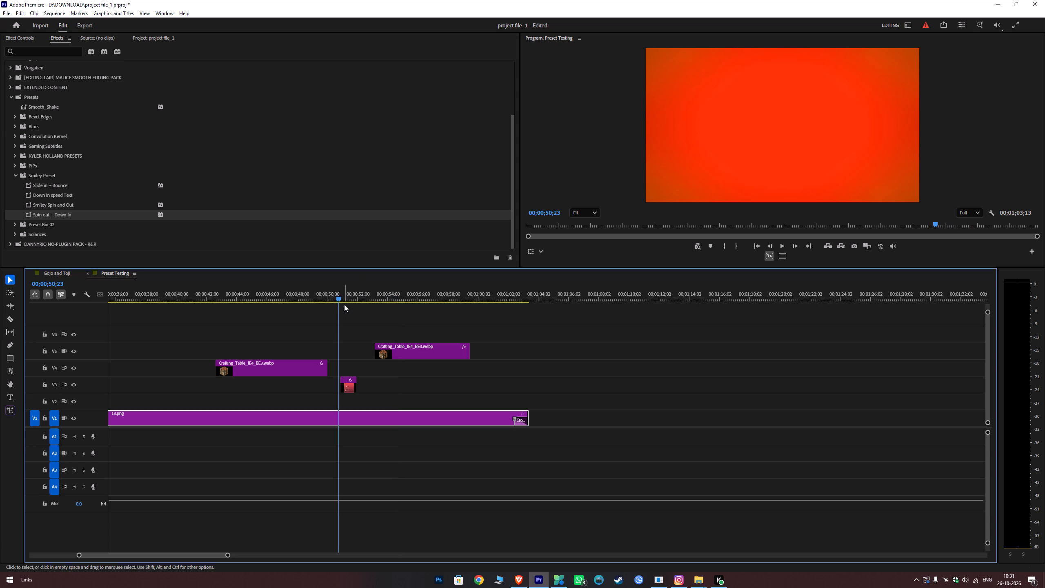
drag(353, 292, 277, 328)
drag(229, 289, 210, 294)
key(space)
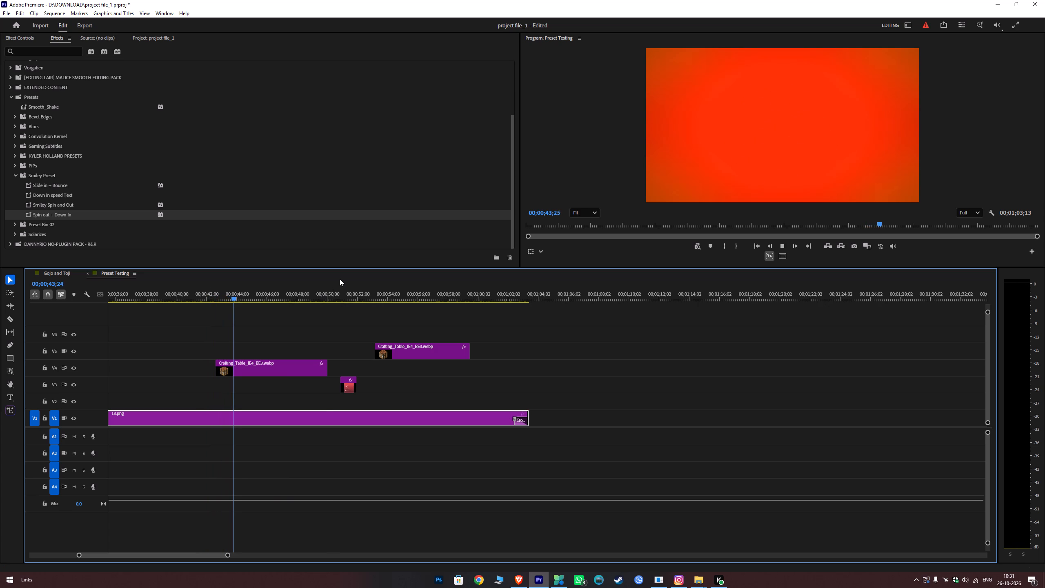
click(326, 297)
key(space)
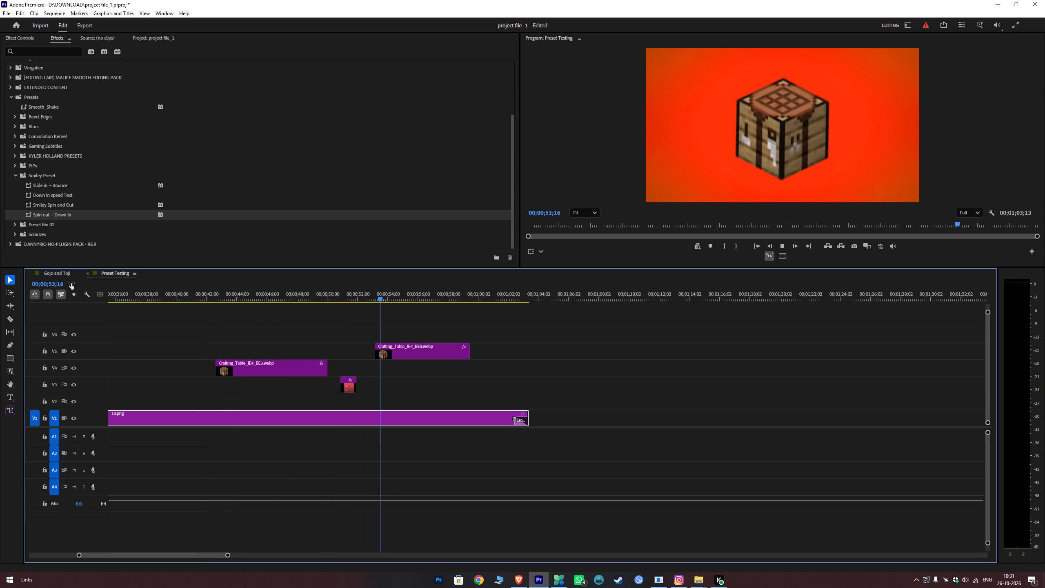
click(372, 300)
key(space)
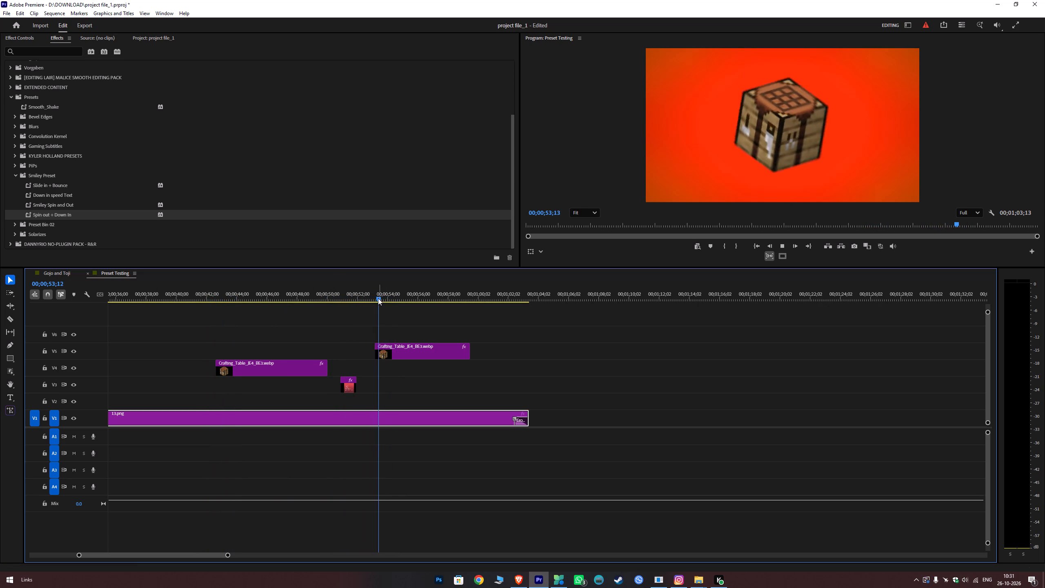
key(space)
Open the Gojo and Toji sequence and play it from the beginning to review its clip animations.
click(54, 276)
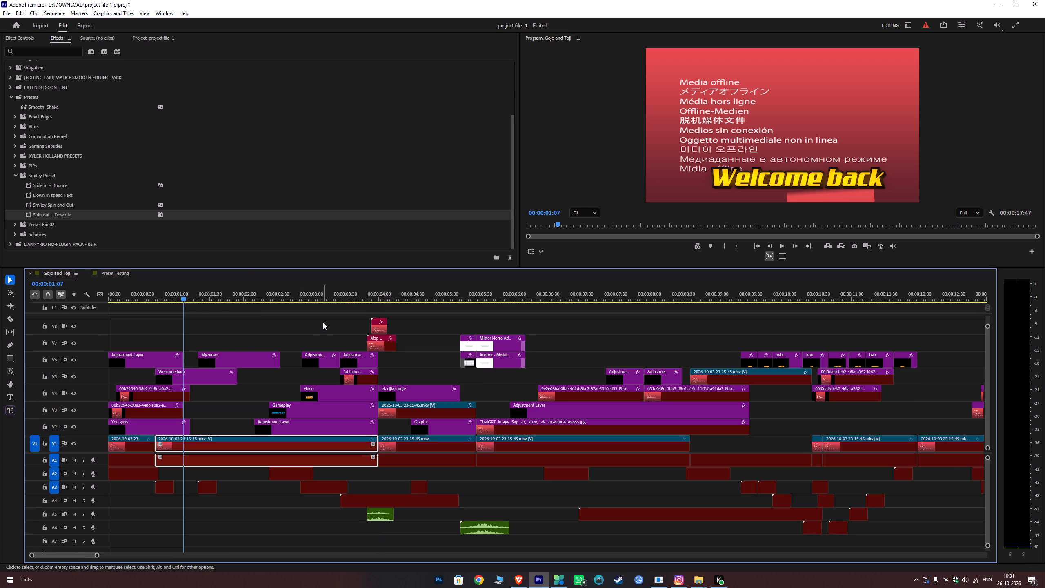
drag(147, 293, 84, 303)
key(space)
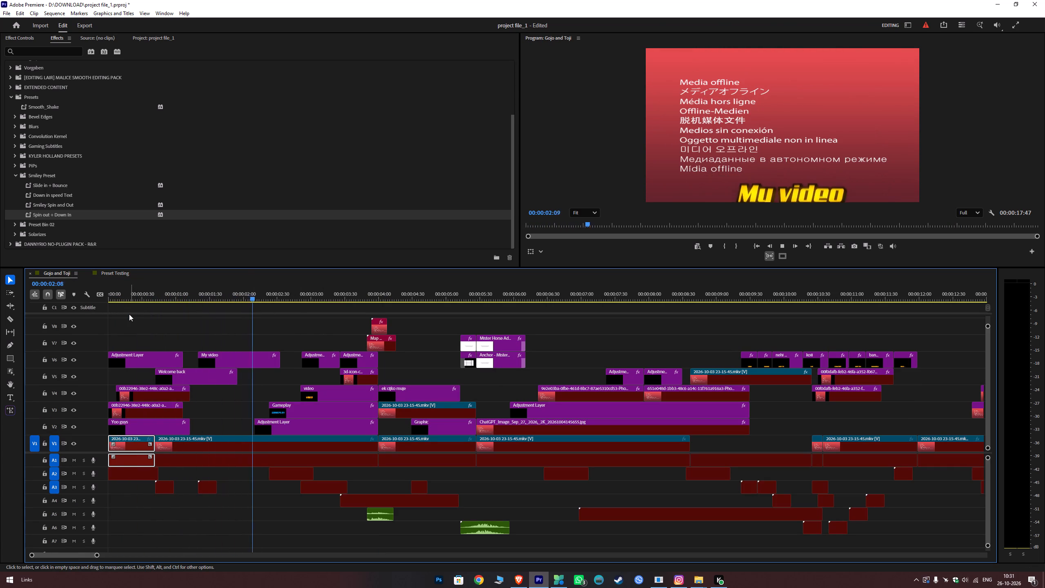
key(space)
key(space)
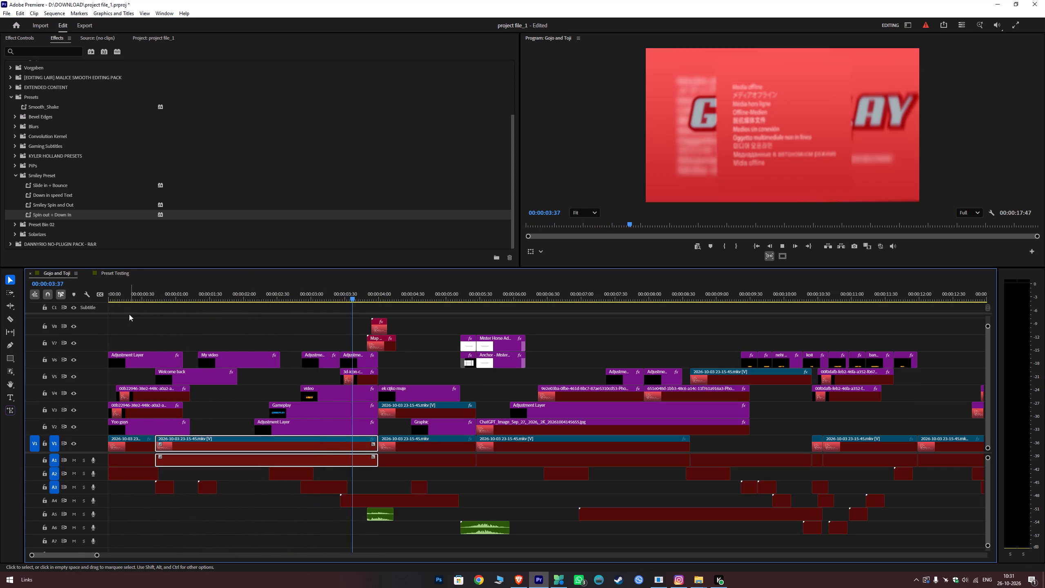
key(space)
key(space)
key(space)
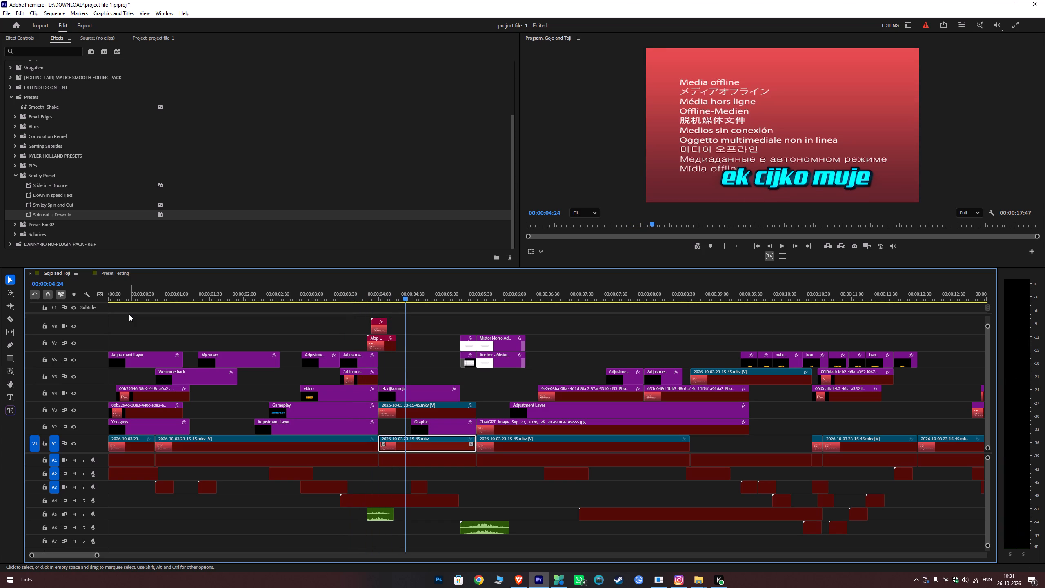
key(space)
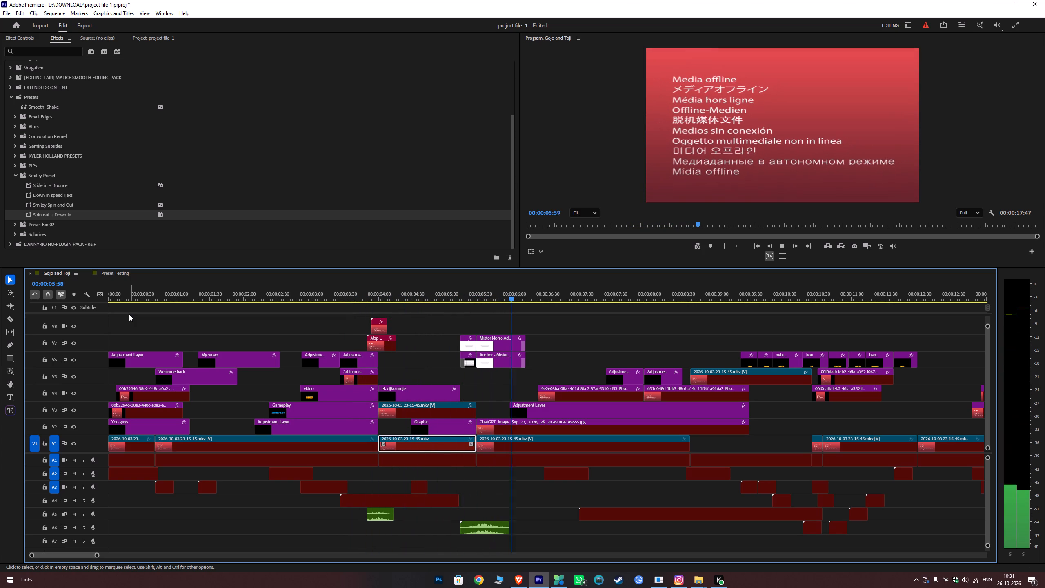
key(space)
key(space)
key(space)
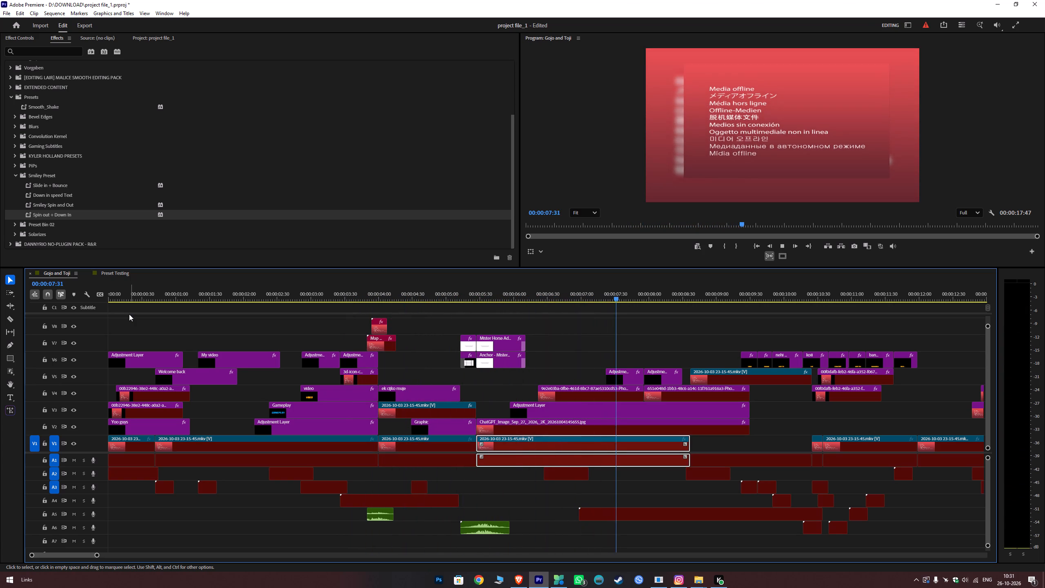
key(space)
key(space)
key(space)
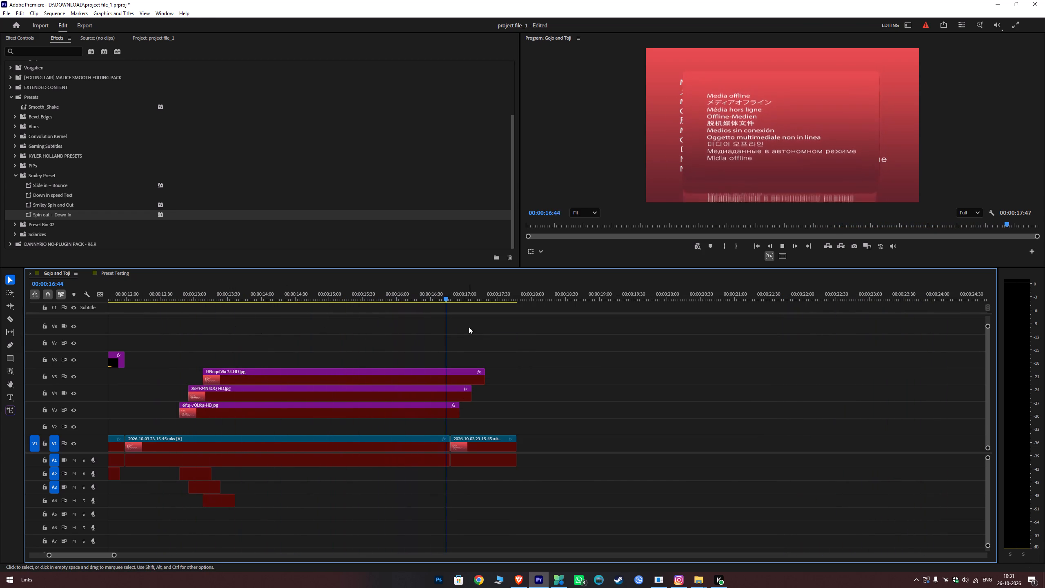
key(space)
Play back the three stacked image clips on V3 to V5, starting near 00:00:12:31.
click(162, 300)
click(266, 351)
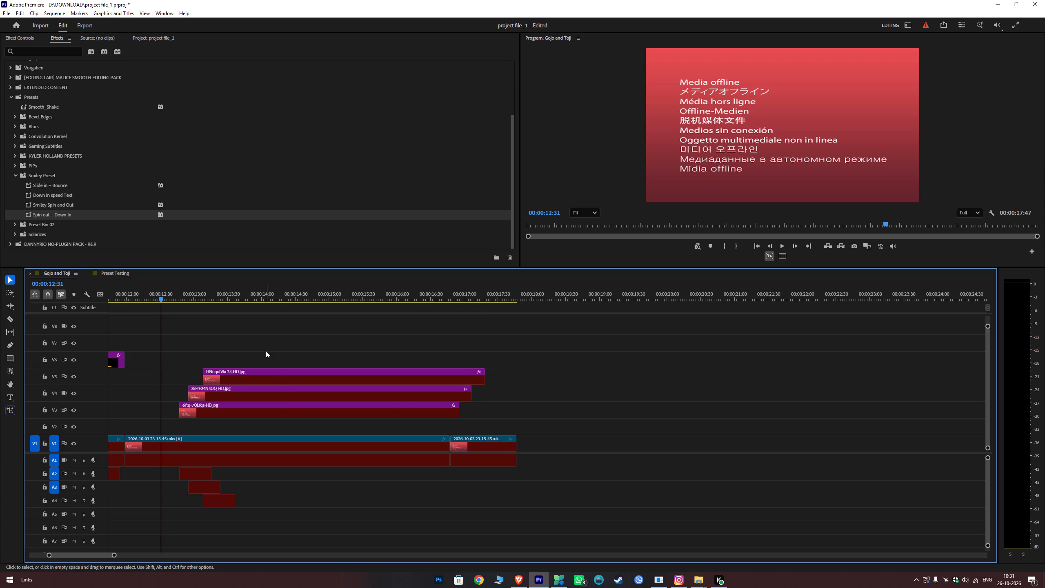
key(space)
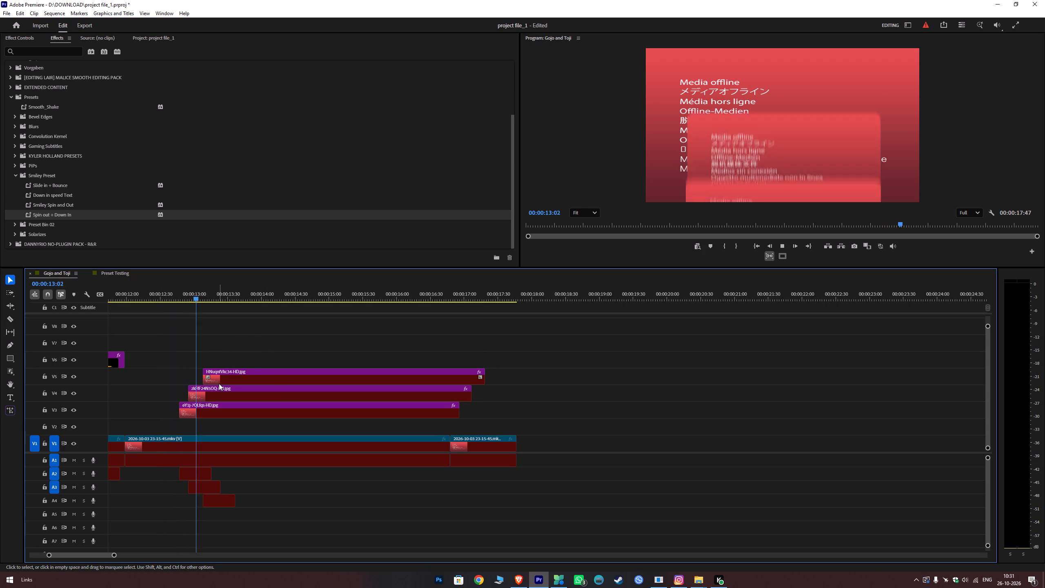
key(space)
Copy the V3 image clip of the stacked trio and paste it into the Preset Testing sequence at about 00;01;06;01.
click(207, 411)
right_drag(232, 409, 233, 405)
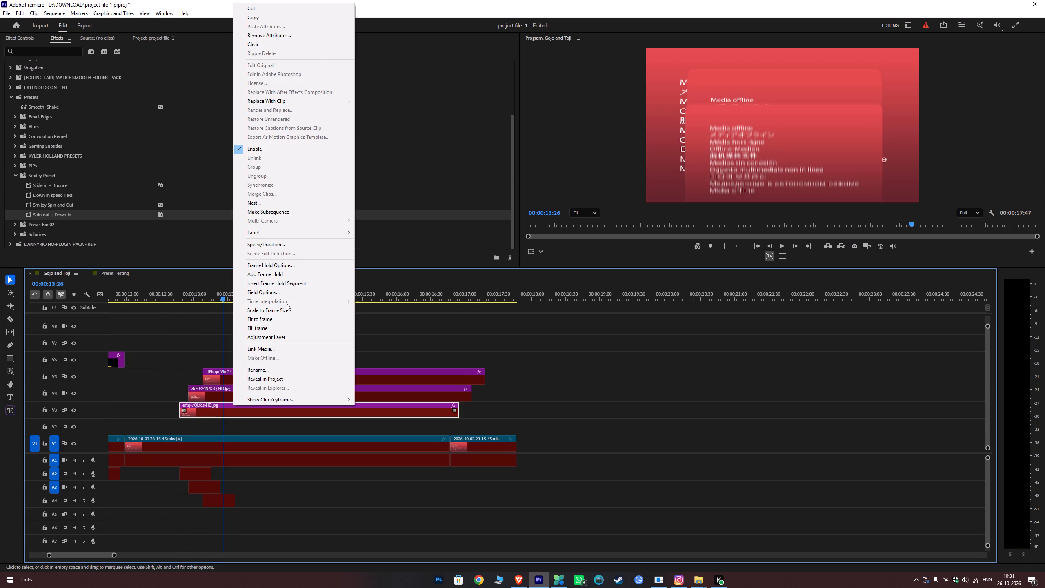
click(249, 20)
click(120, 272)
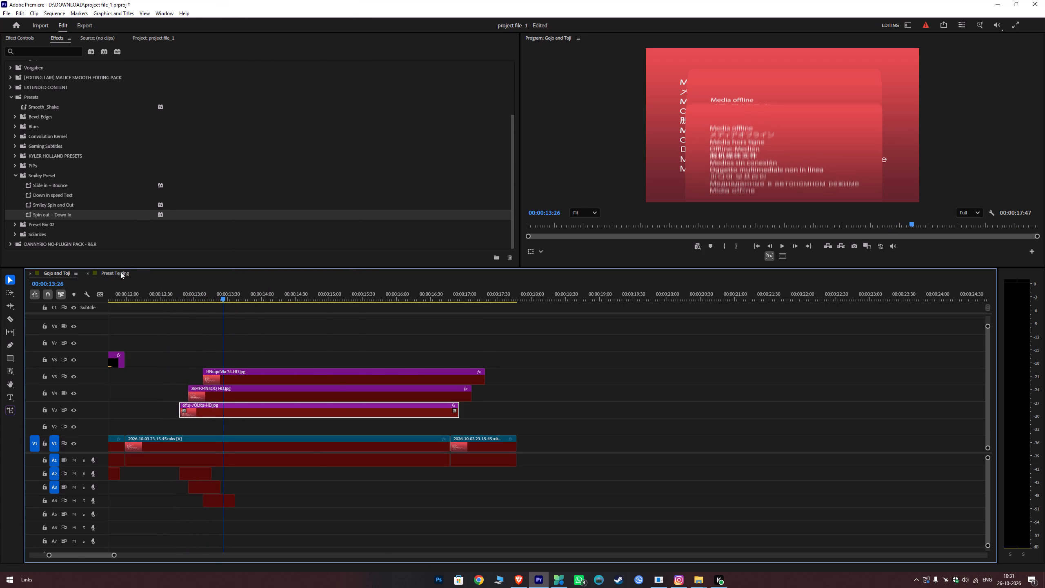
drag(486, 295, 569, 306)
scroll(565, 383, down, 10)
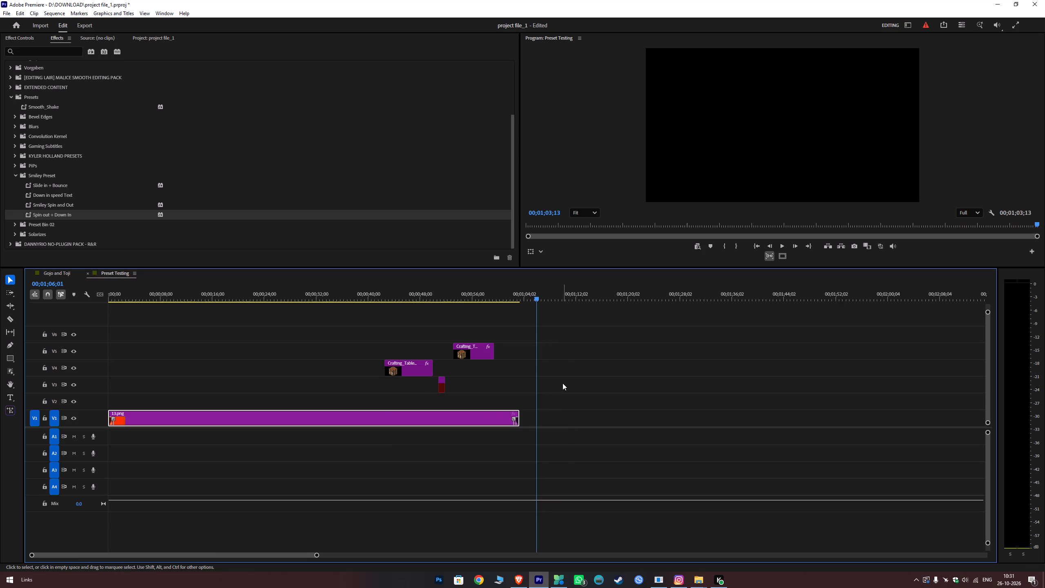
key(ctrl+v)
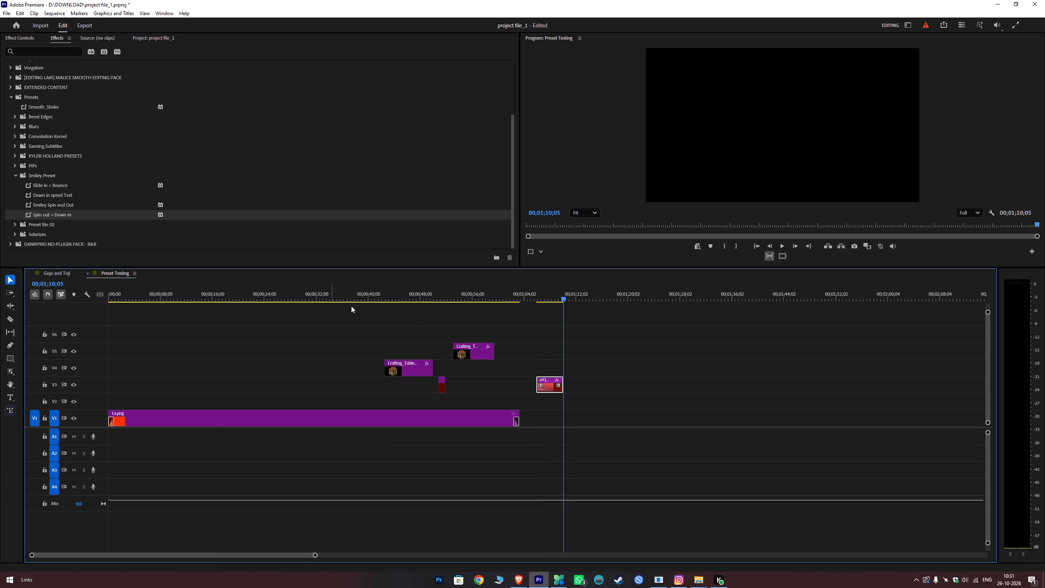
Play back the pasted V3 image clip from its start to check its slide-in animation.
drag(529, 296, 533, 301)
key(space)
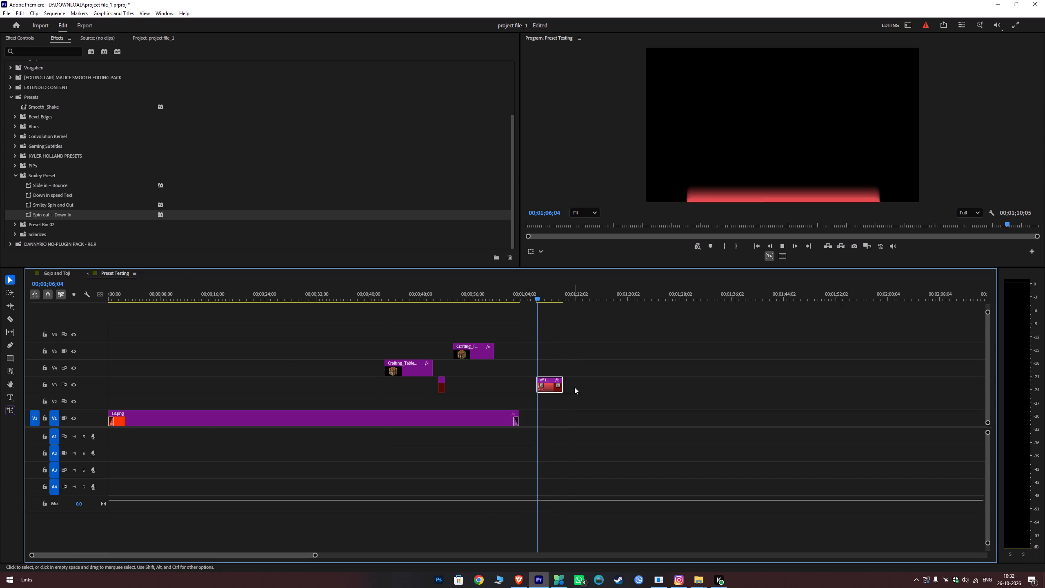
key(space)
key(space)
key(space)
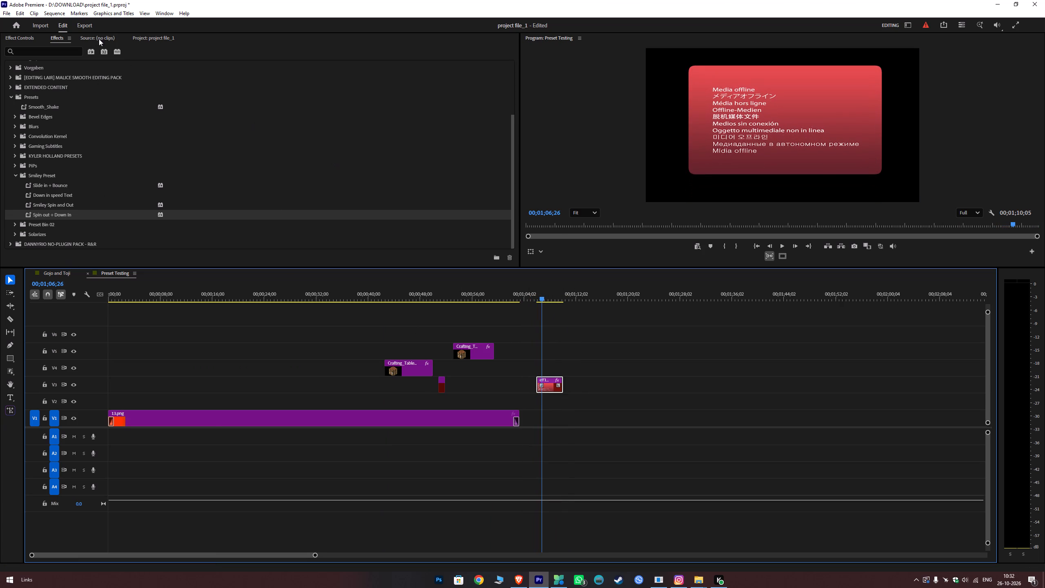
Import the "cs2 logo" image from the DOWNLOAD folder and place it on V5 at about 00;01;17;10.
click(148, 36)
double_click(315, 213)
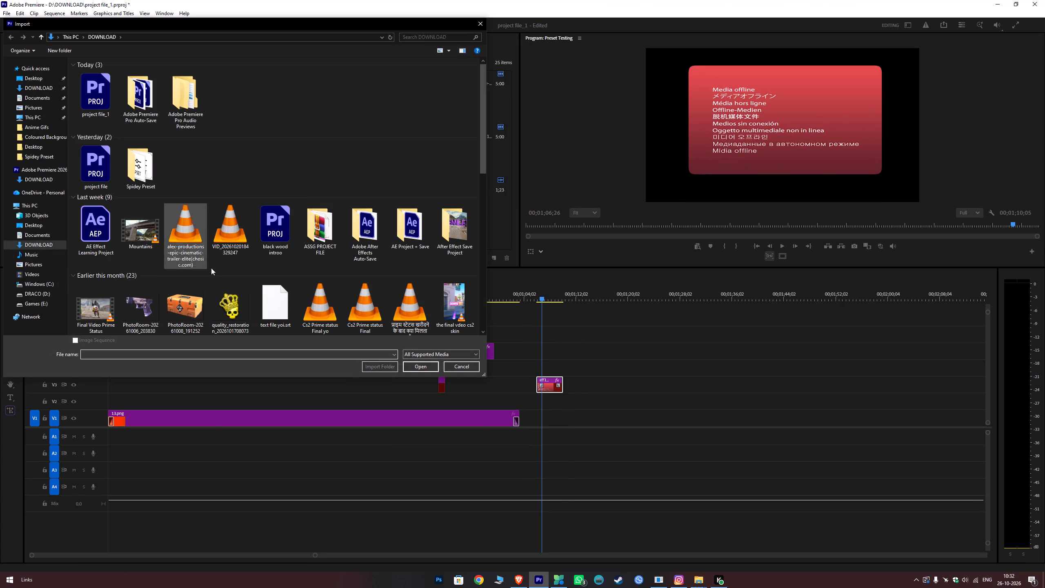
scroll(314, 268, down, 3)
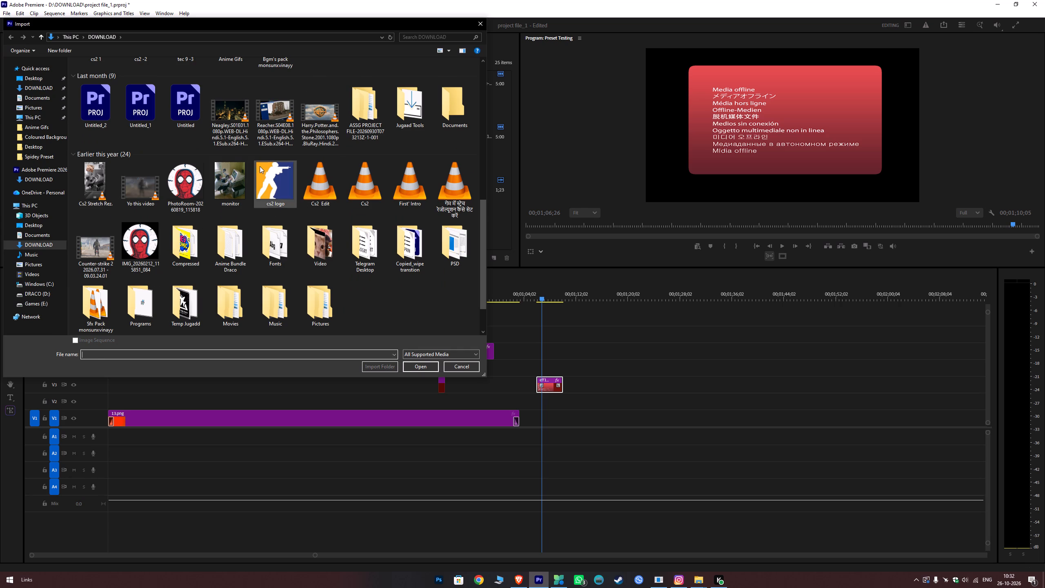
drag(263, 164, 431, 333)
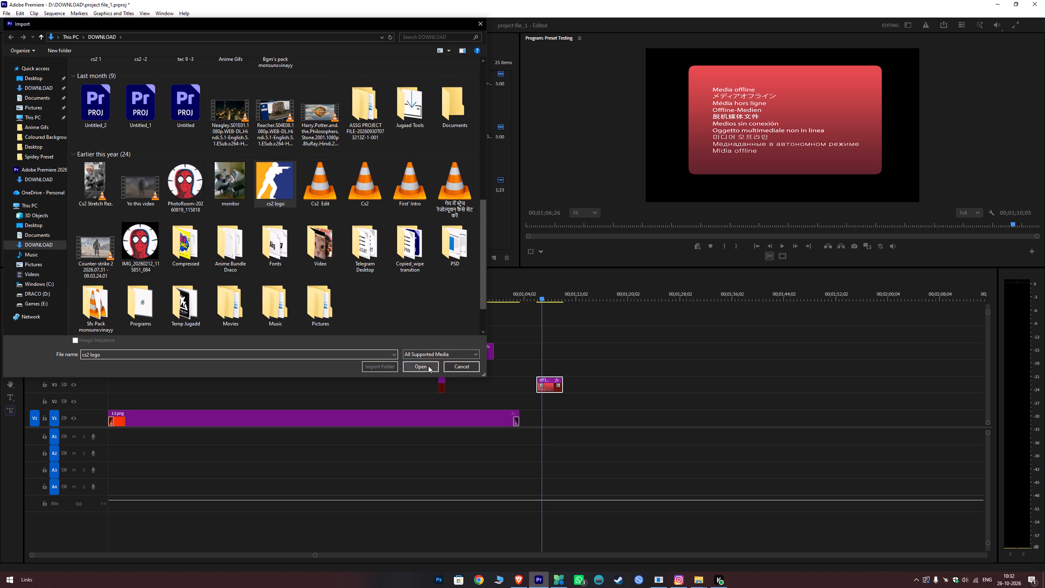
click(428, 366)
drag(311, 223, 533, 341)
drag(543, 333, 622, 348)
Resize the cs2 logo clip to a scale of about 201.5 and move it to the frame's lower left, at about 475.7, 660.3.
alt+scroll(624, 347, up, 9)
click(586, 294)
key(space)
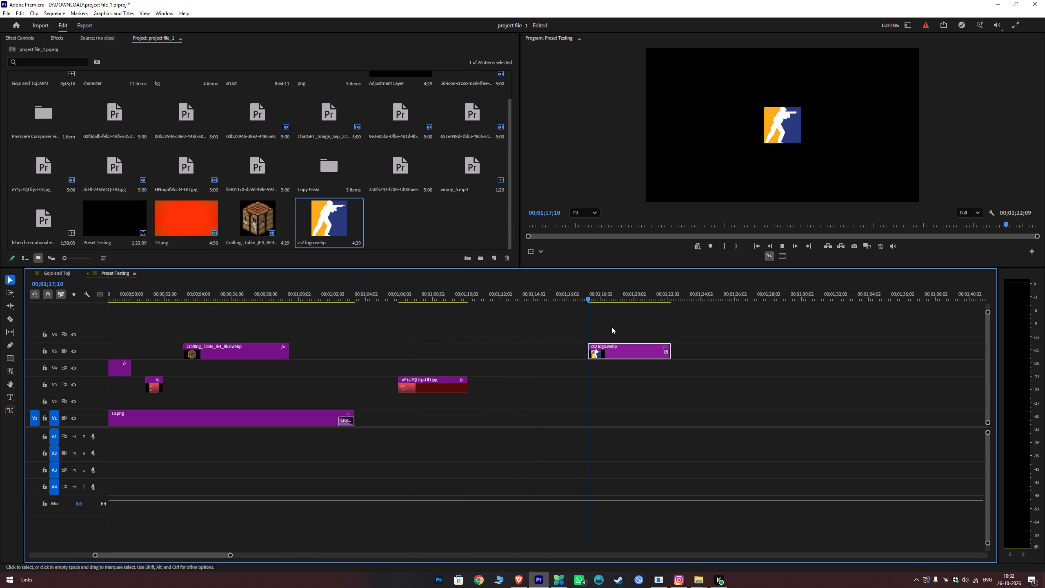
key(space)
click(611, 356)
click(9, 34)
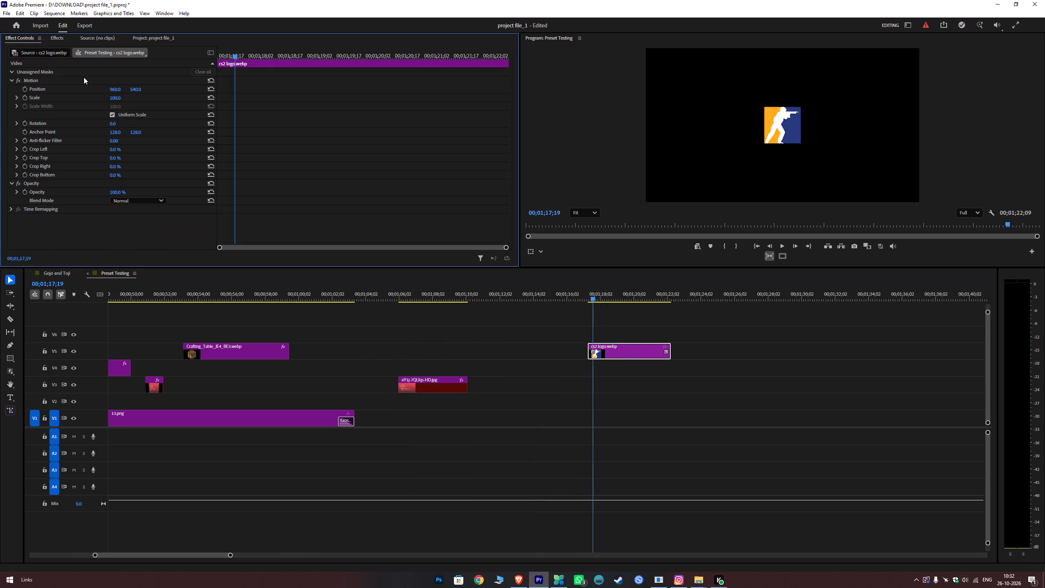
drag(118, 99, 199, 116)
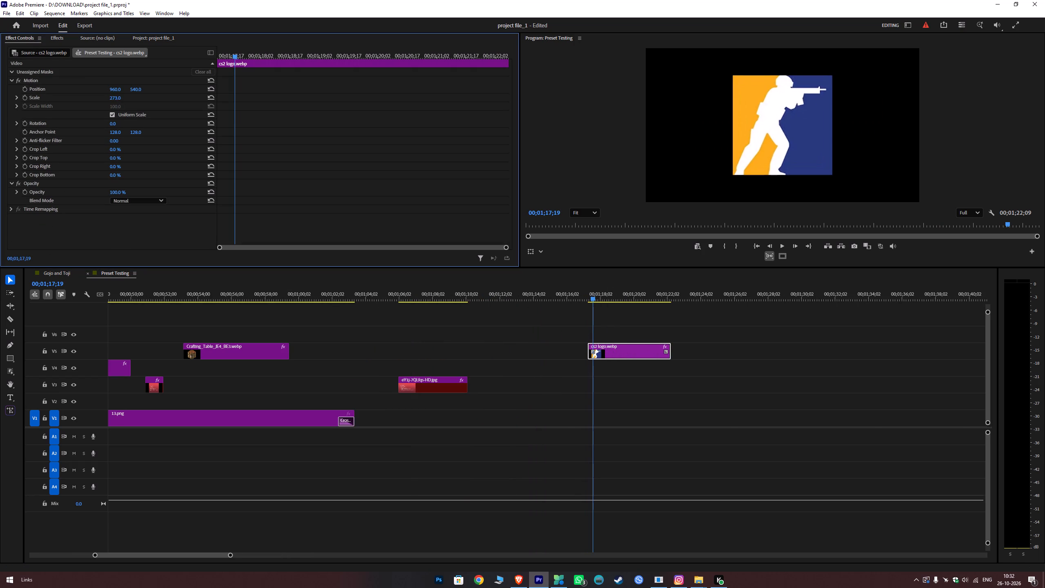
drag(199, 116, 193, 117)
click(56, 37)
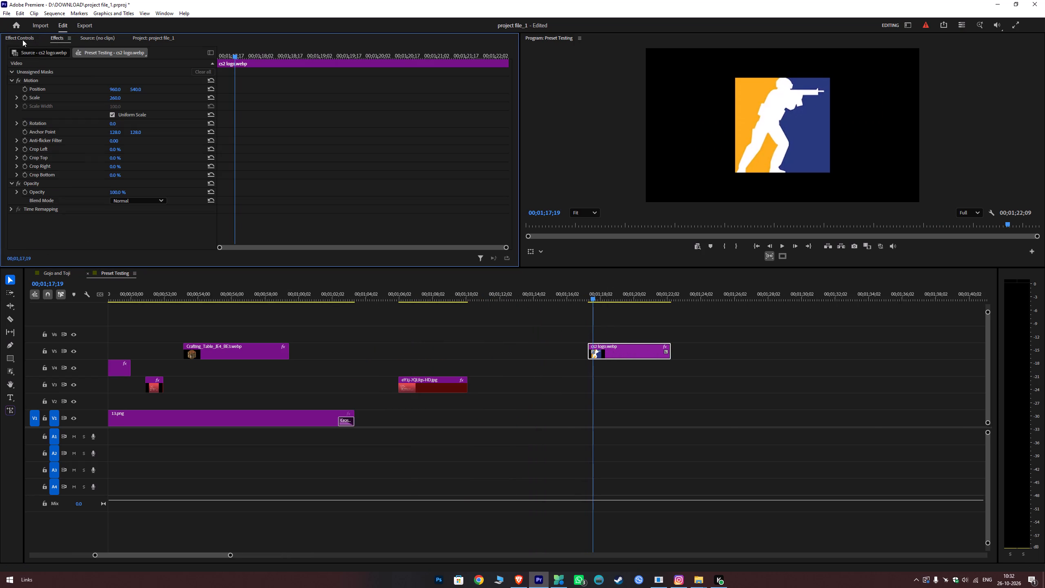
click(22, 40)
click(54, 78)
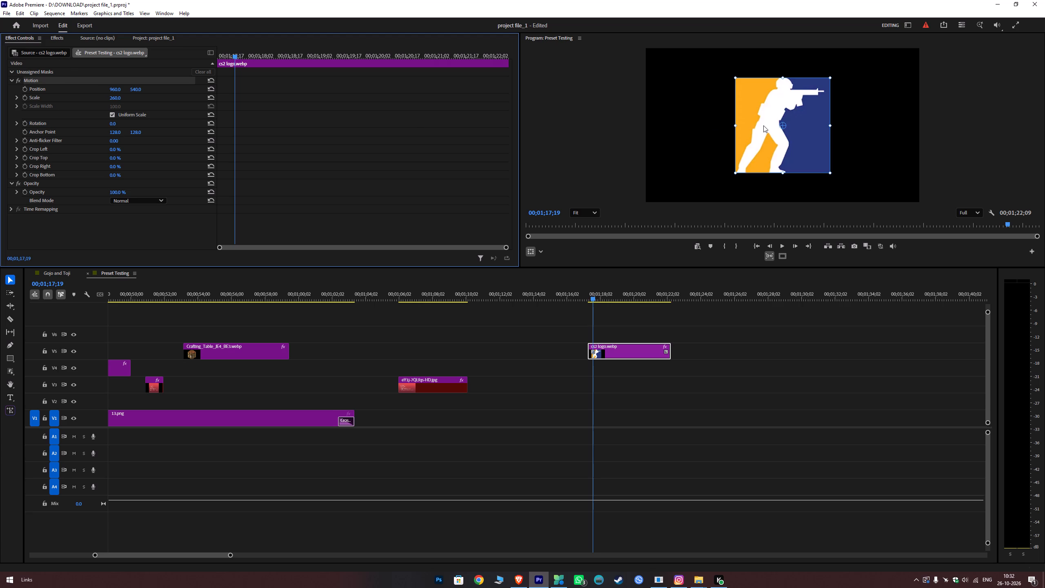
drag(789, 134, 727, 151)
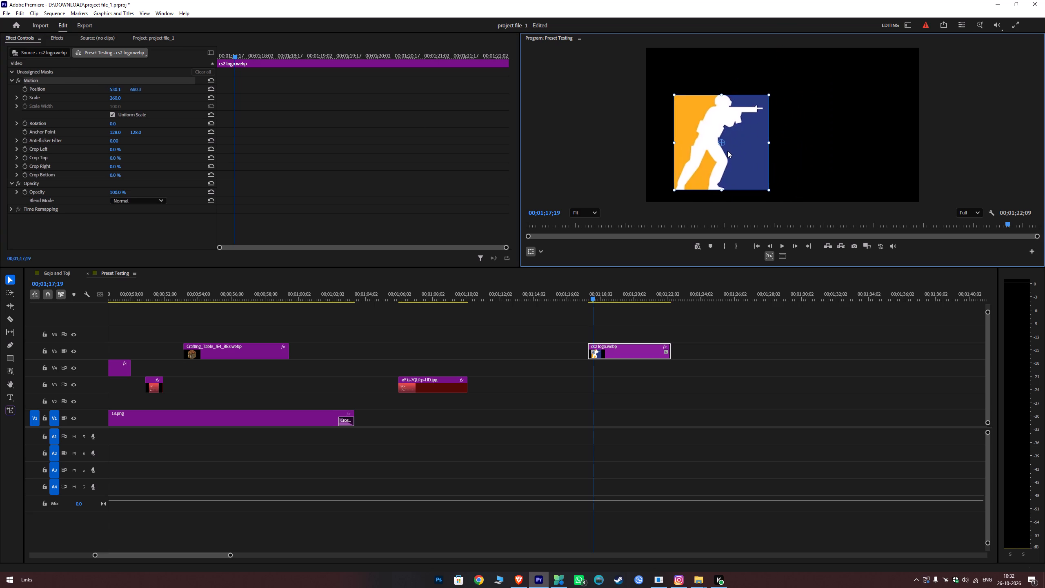
drag(727, 151, 725, 149)
drag(763, 141, 755, 144)
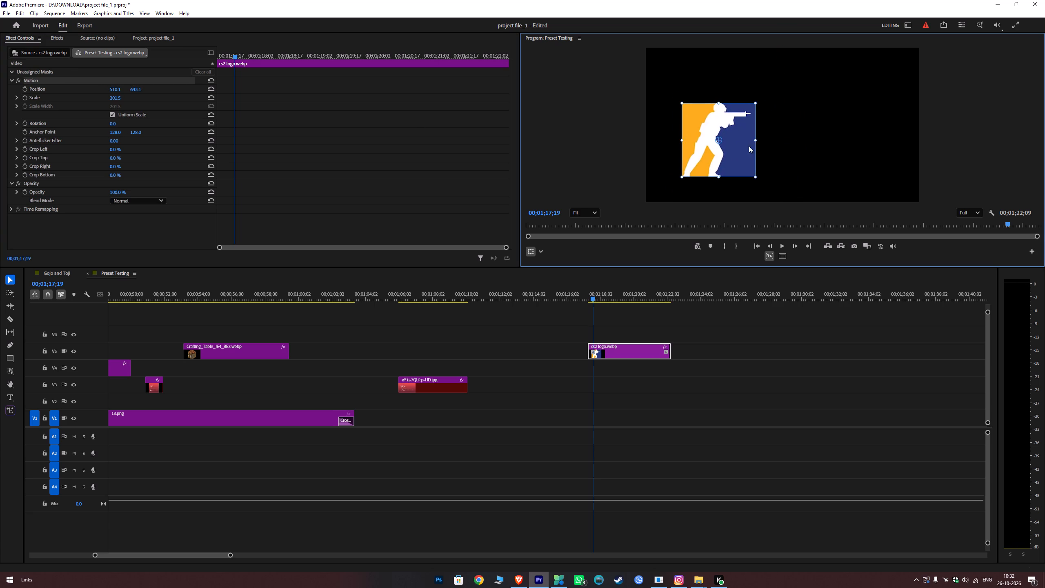
drag(736, 148, 731, 151)
Play back the repositioned cs2 logo clip from its start.
click(582, 294)
key(space)
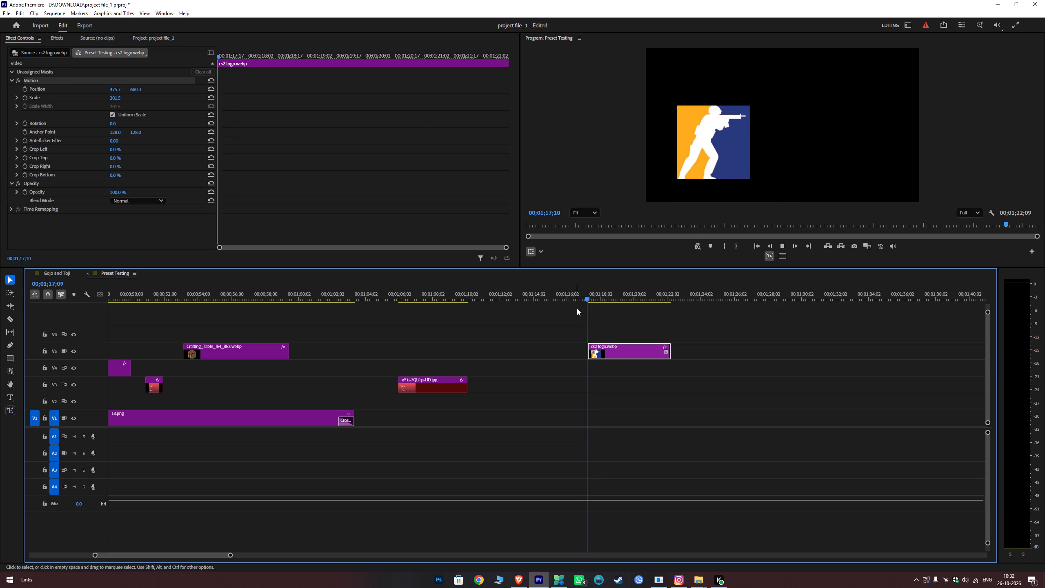
key(space)
Review the V3 image clip's Slide IN UP and Slide OUT DOWN Transform effects and play back its slide-in.
click(412, 384)
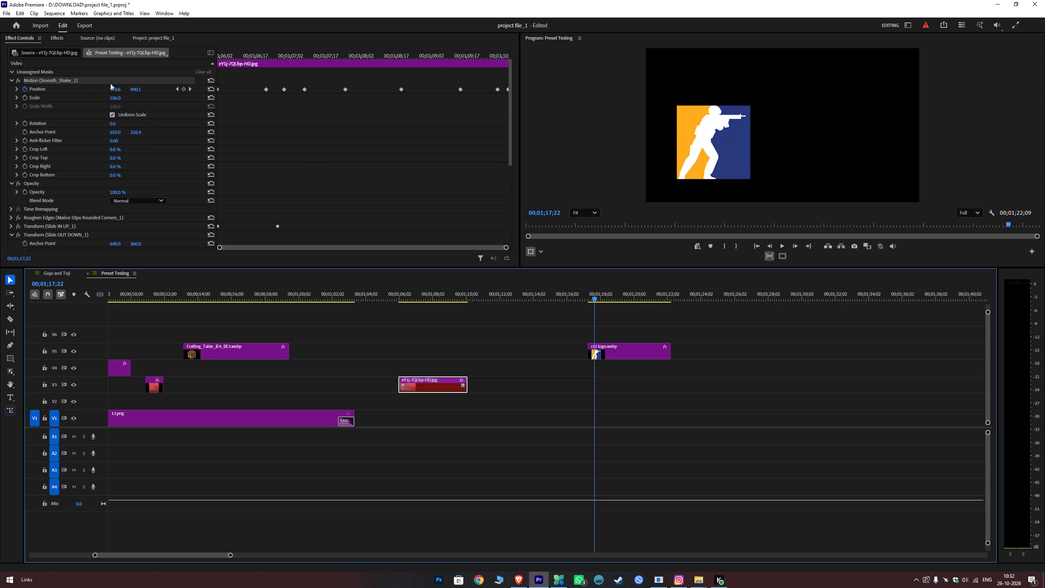
scroll(285, 167, down, 4)
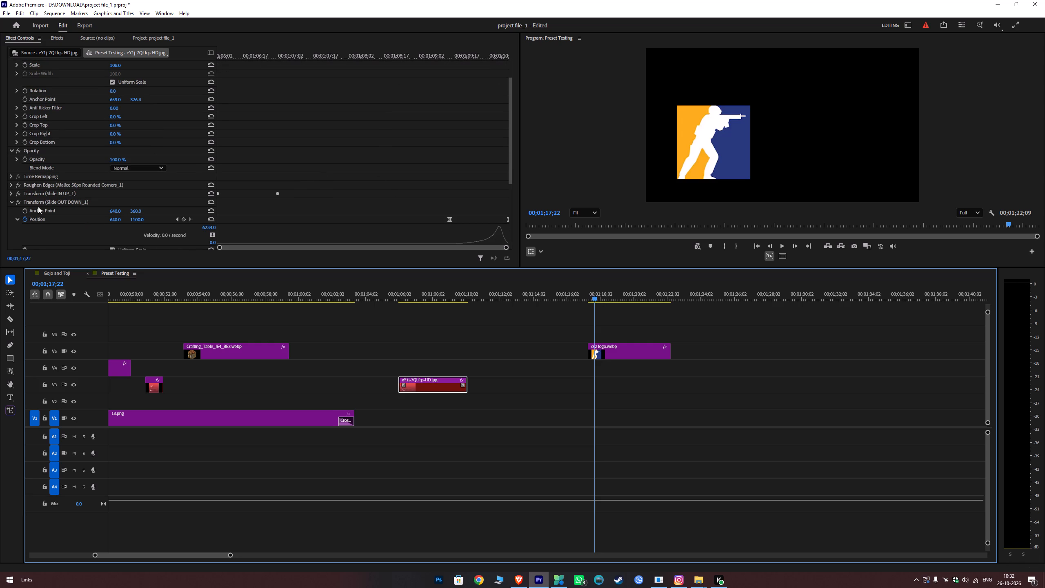
click(12, 203)
scroll(359, 193, down, 4)
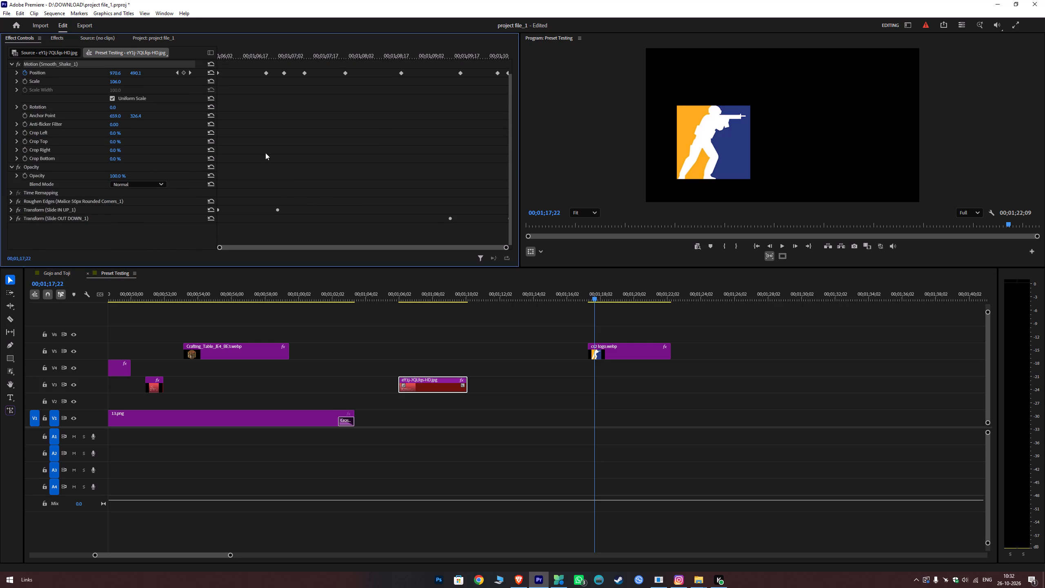
drag(234, 54, 181, 60)
key(space)
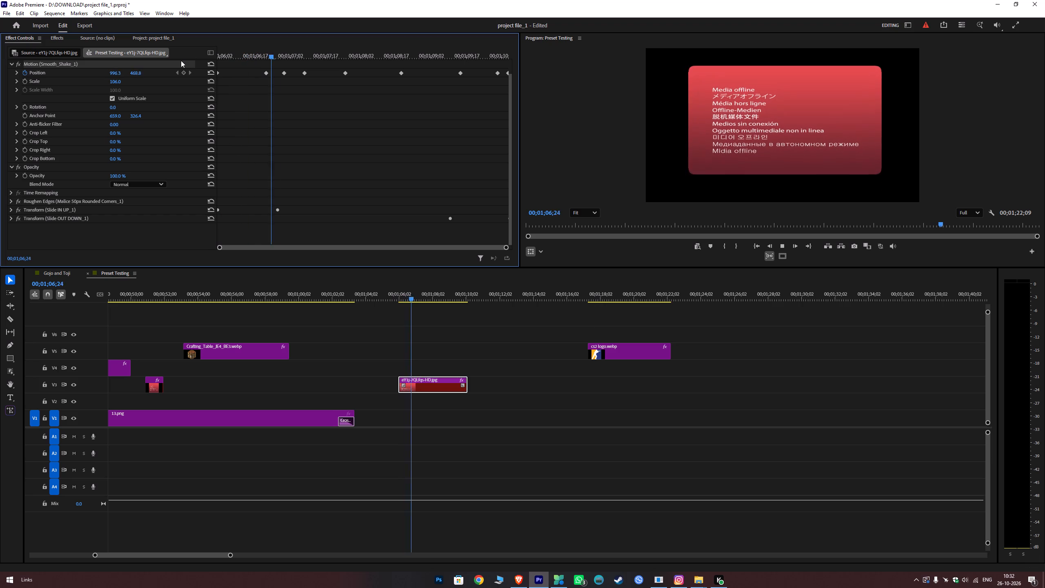
key(space)
drag(246, 54, 87, 117)
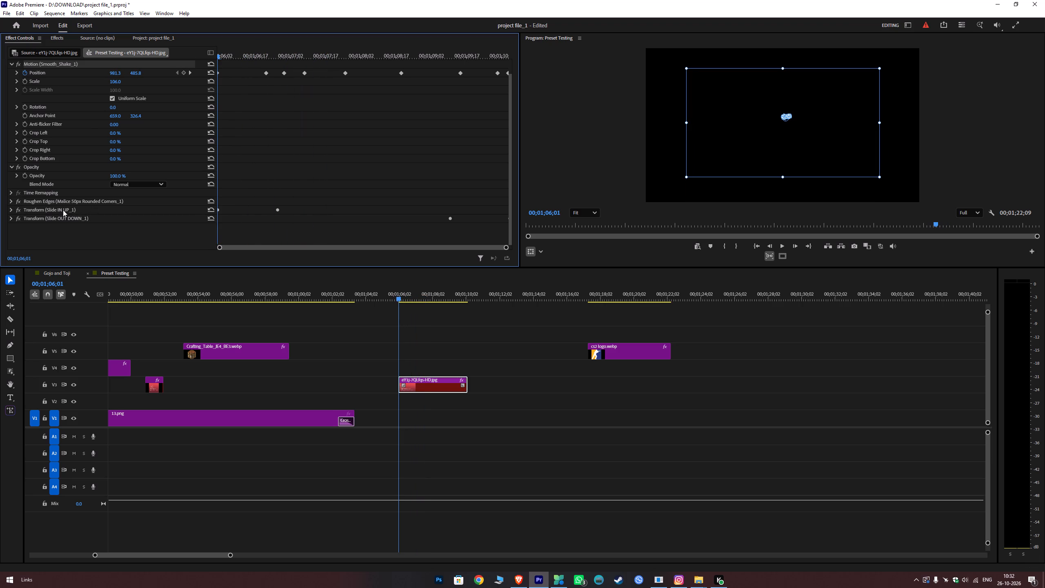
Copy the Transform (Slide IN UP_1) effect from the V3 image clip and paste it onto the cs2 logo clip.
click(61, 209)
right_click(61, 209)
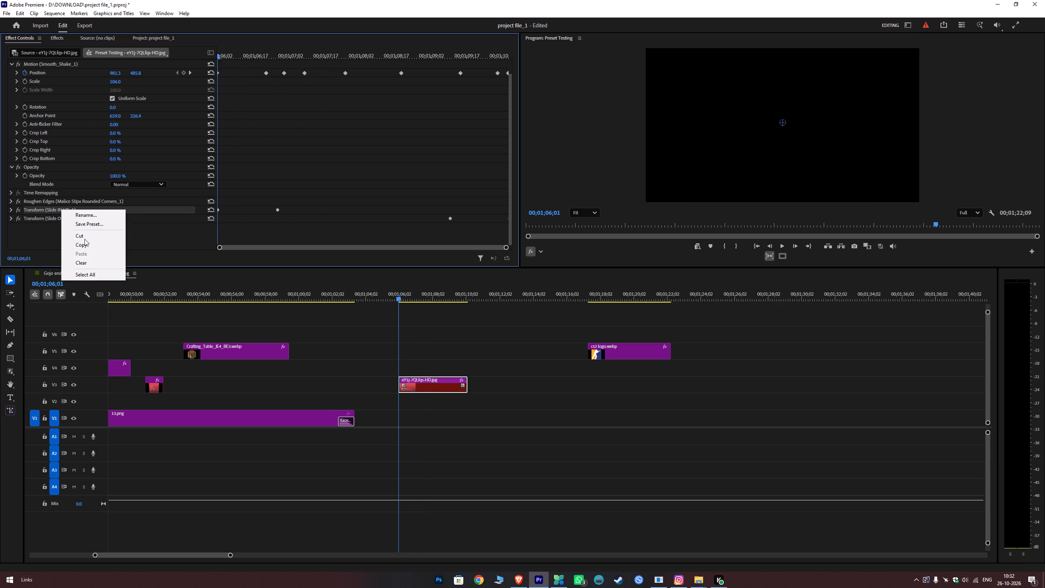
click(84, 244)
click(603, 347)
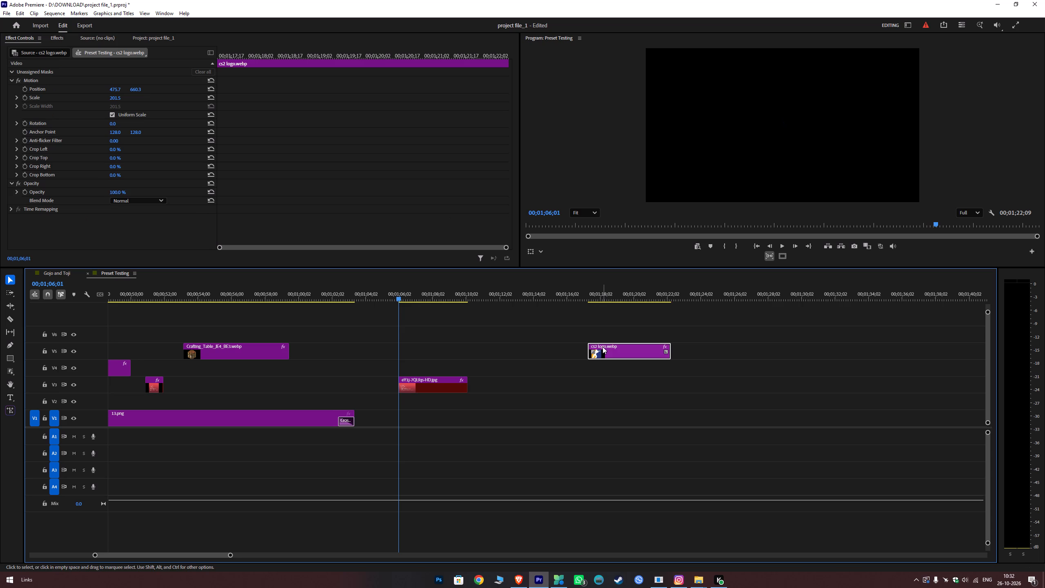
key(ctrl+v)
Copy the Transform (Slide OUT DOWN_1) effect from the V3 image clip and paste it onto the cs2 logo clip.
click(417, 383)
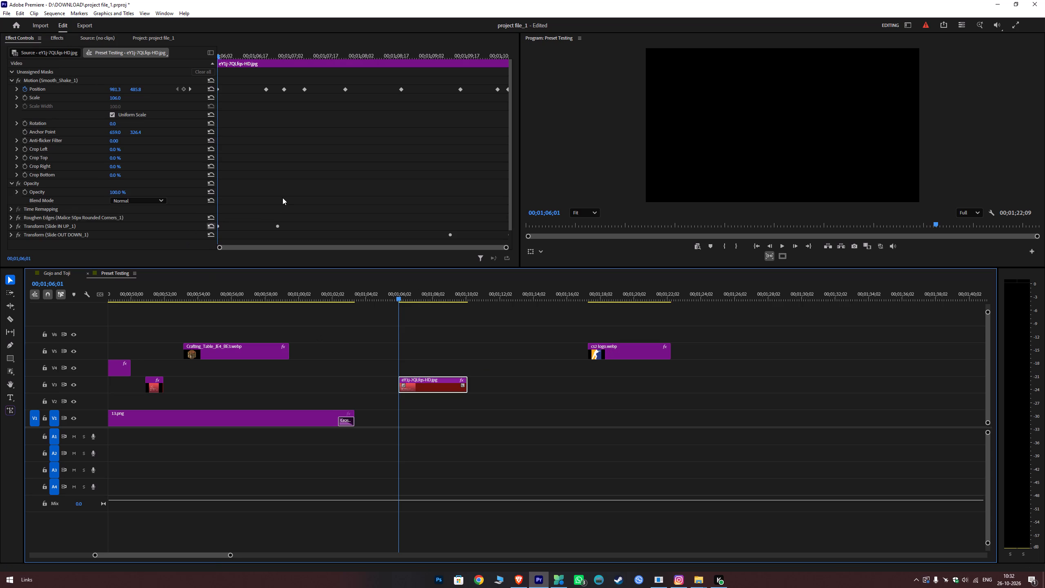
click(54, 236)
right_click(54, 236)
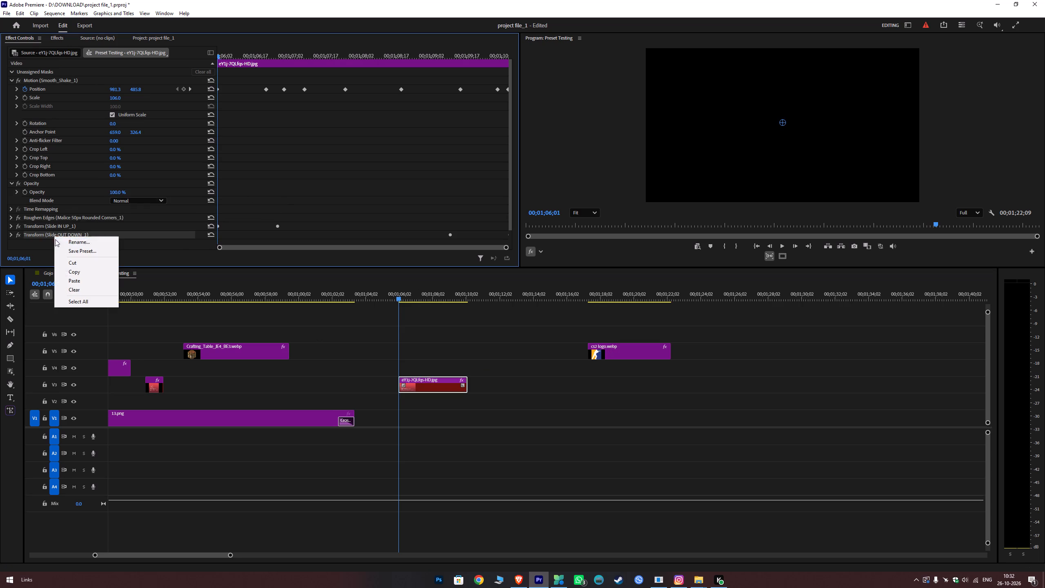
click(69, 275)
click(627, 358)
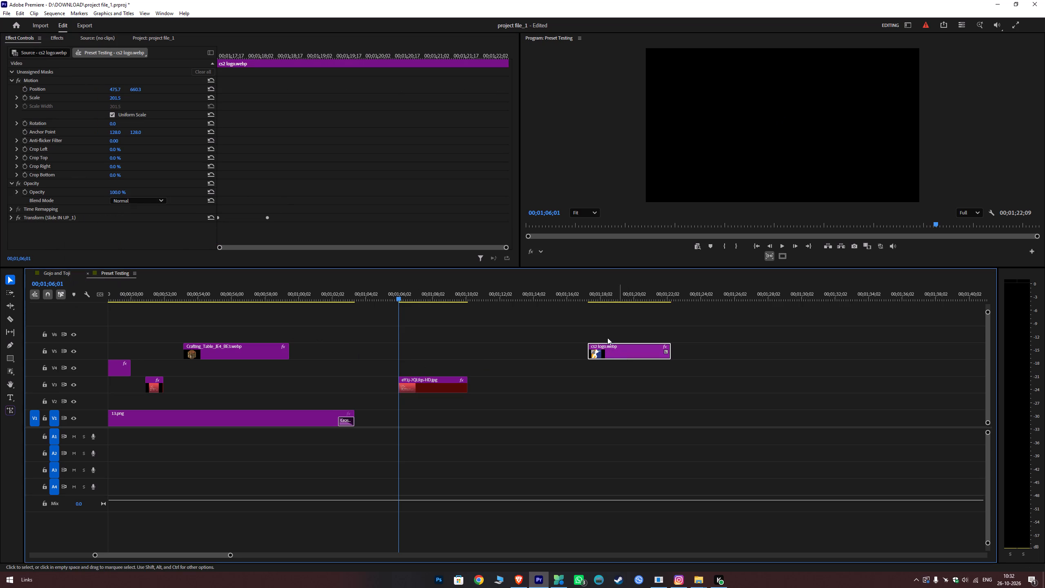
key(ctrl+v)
Play back the cs2 logo clip's slide-in and slide-out, and replay the slide-in.
click(577, 298)
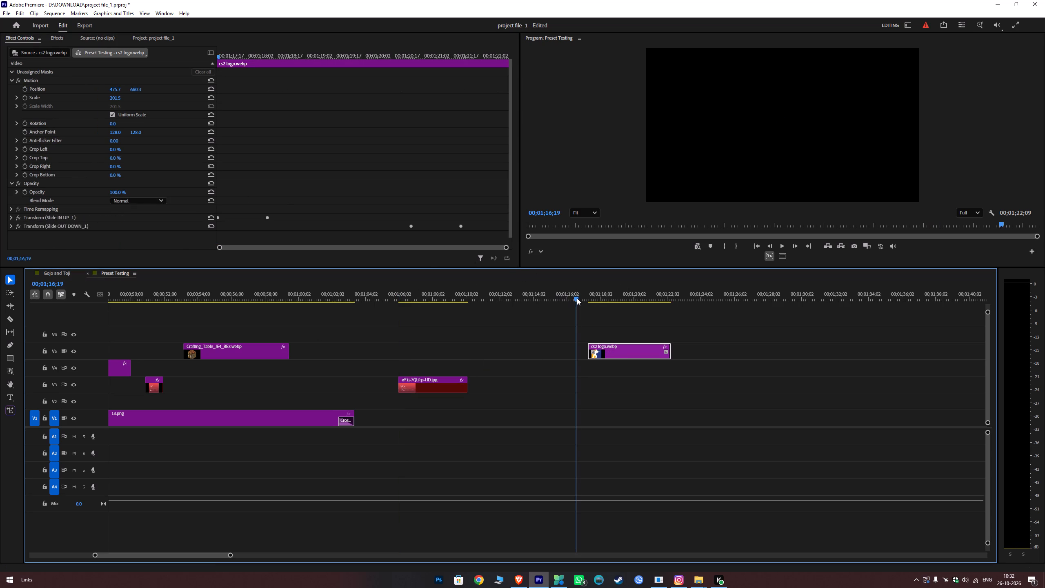
key(space)
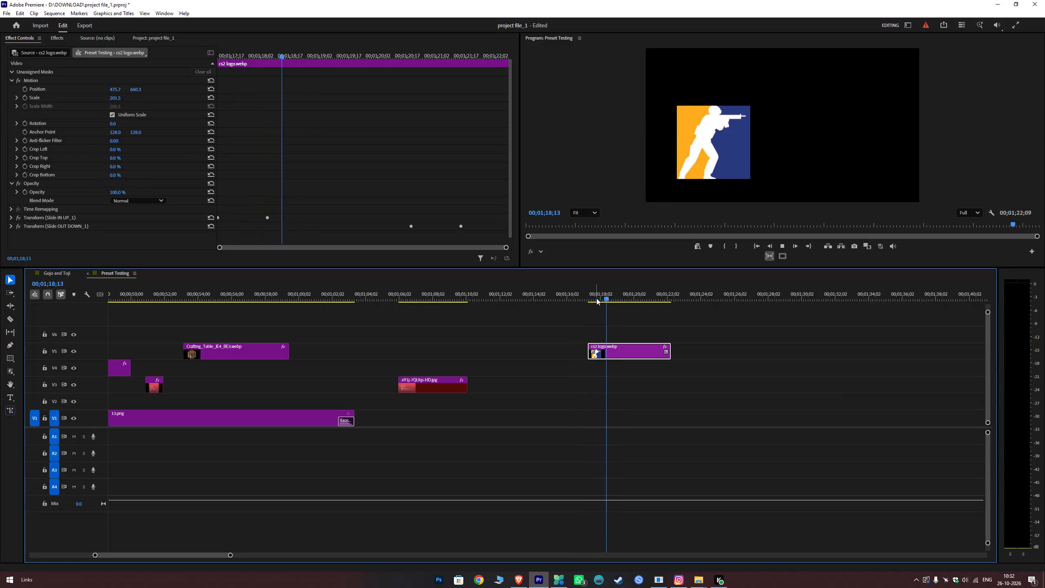
drag(629, 296, 649, 301)
key(space)
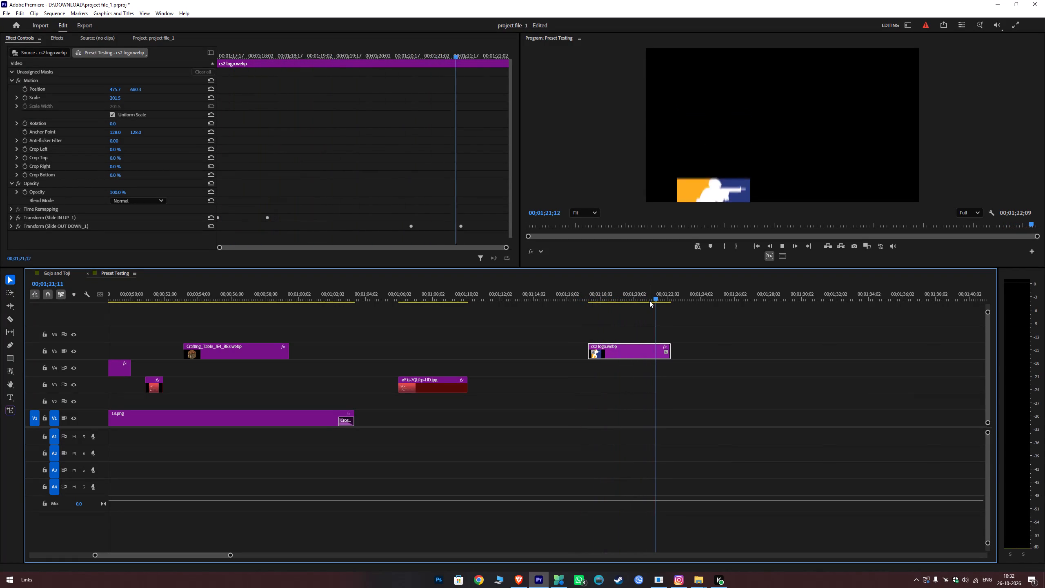
key(space)
click(586, 299)
key(space)
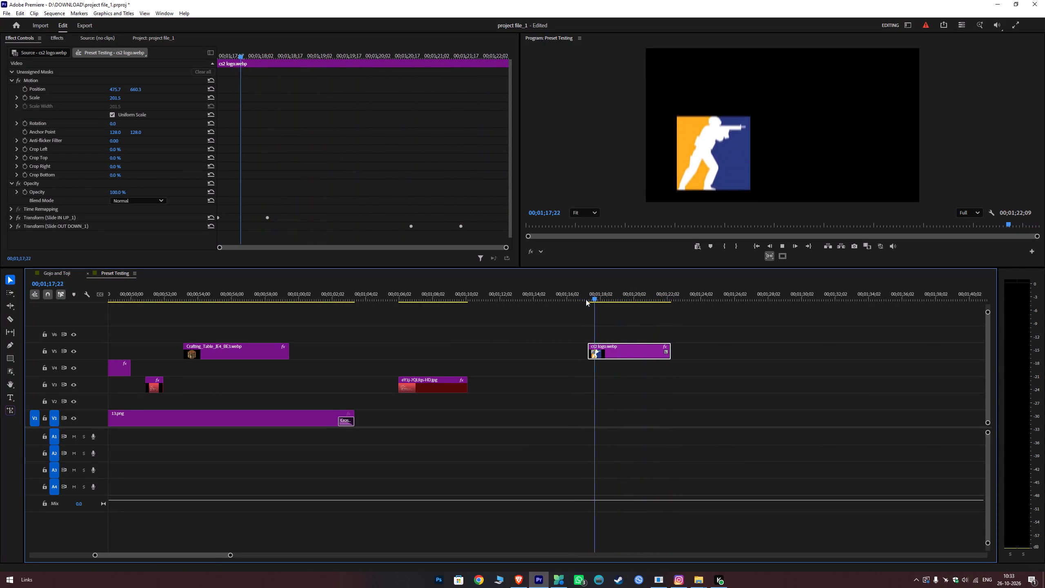
key(space)
click(582, 294)
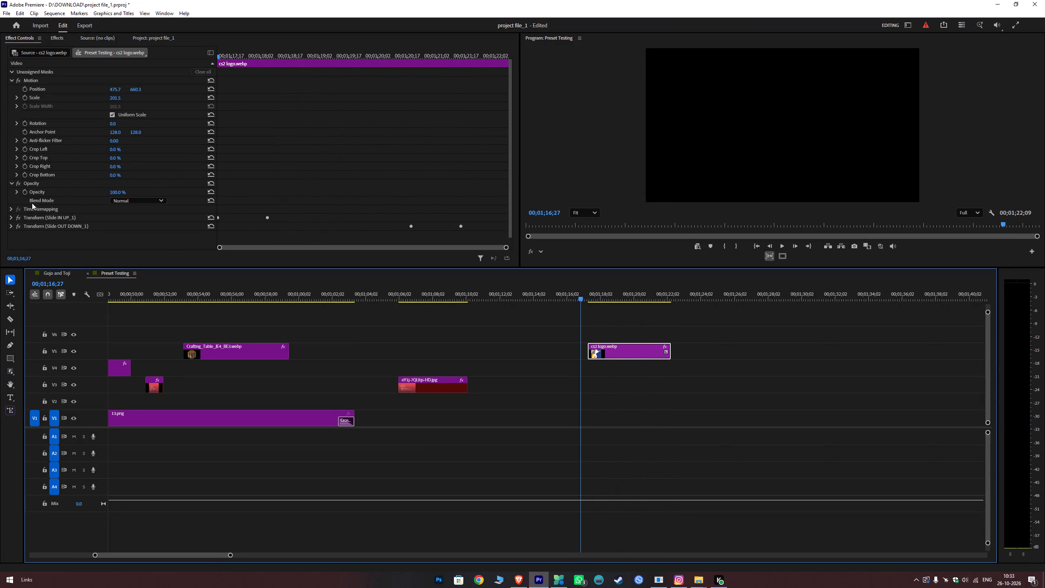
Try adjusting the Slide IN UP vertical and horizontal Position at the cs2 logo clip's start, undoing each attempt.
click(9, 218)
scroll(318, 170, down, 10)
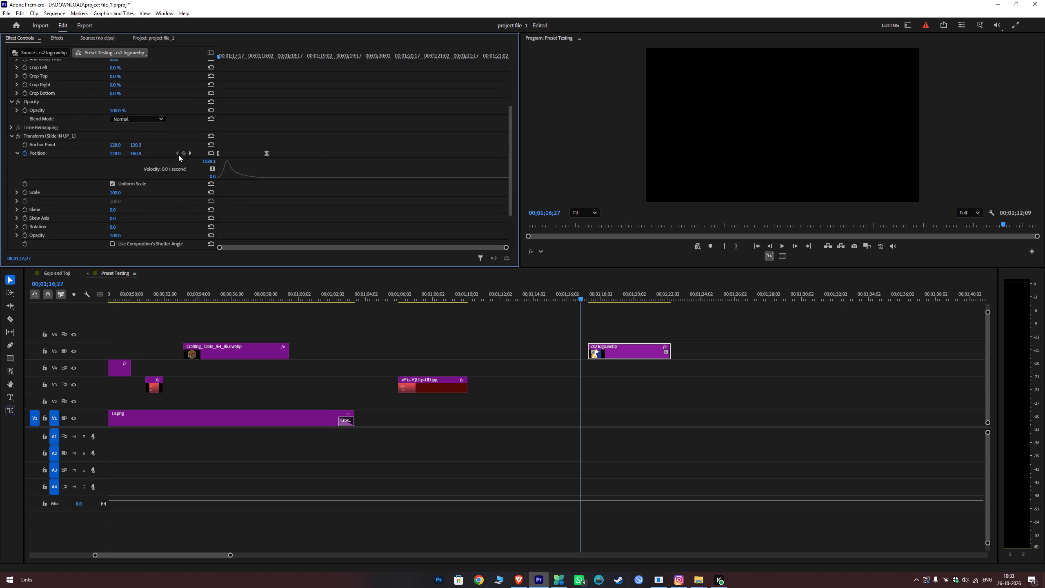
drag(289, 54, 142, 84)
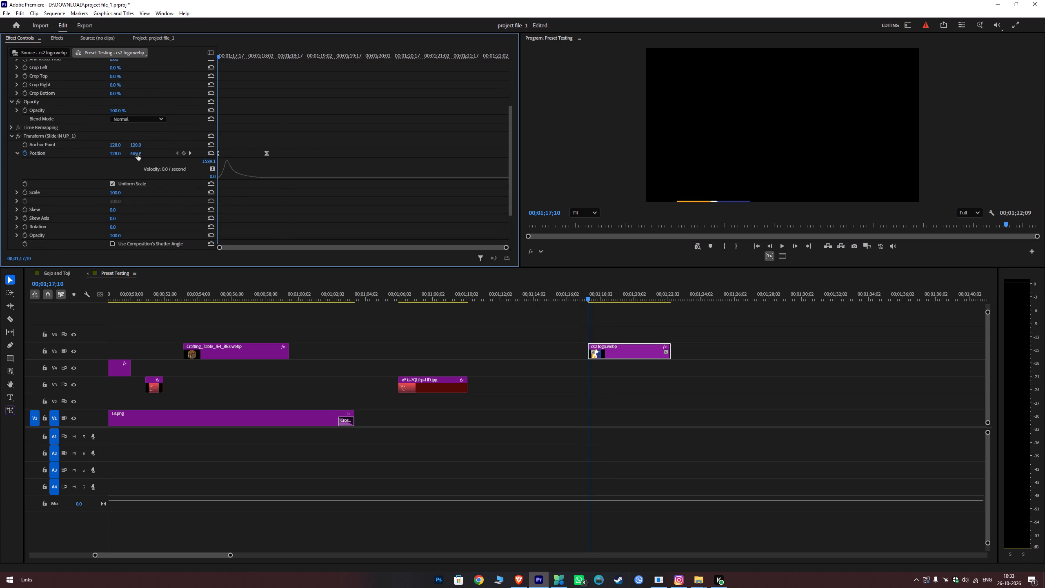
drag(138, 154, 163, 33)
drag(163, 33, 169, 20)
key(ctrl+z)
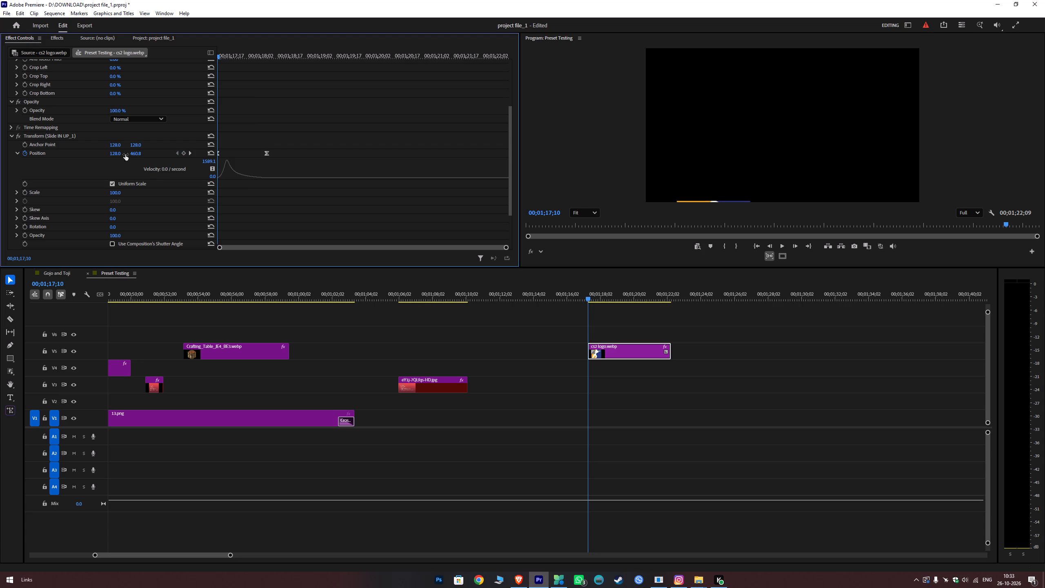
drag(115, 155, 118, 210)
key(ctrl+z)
Check the cs2 logo clip at the Slide IN UP ending Position keyframe and scrub back to its start.
click(192, 153)
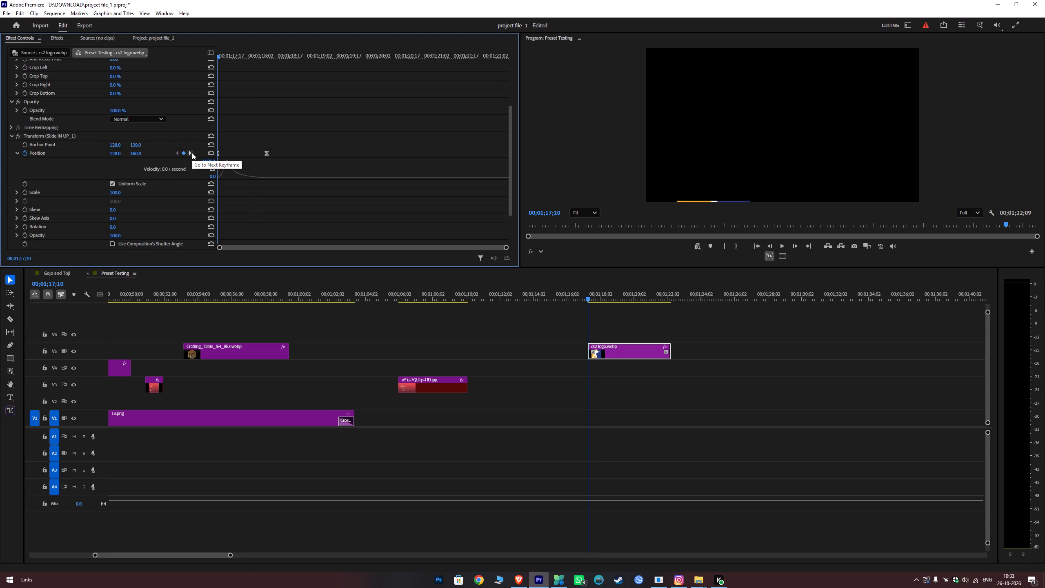
click(191, 152)
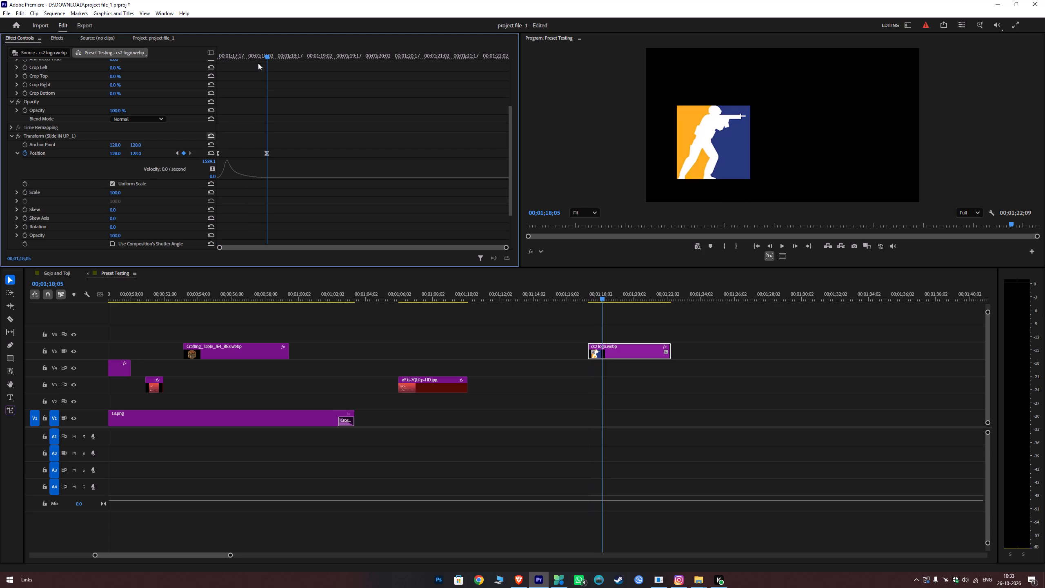
drag(262, 53, 179, 80)
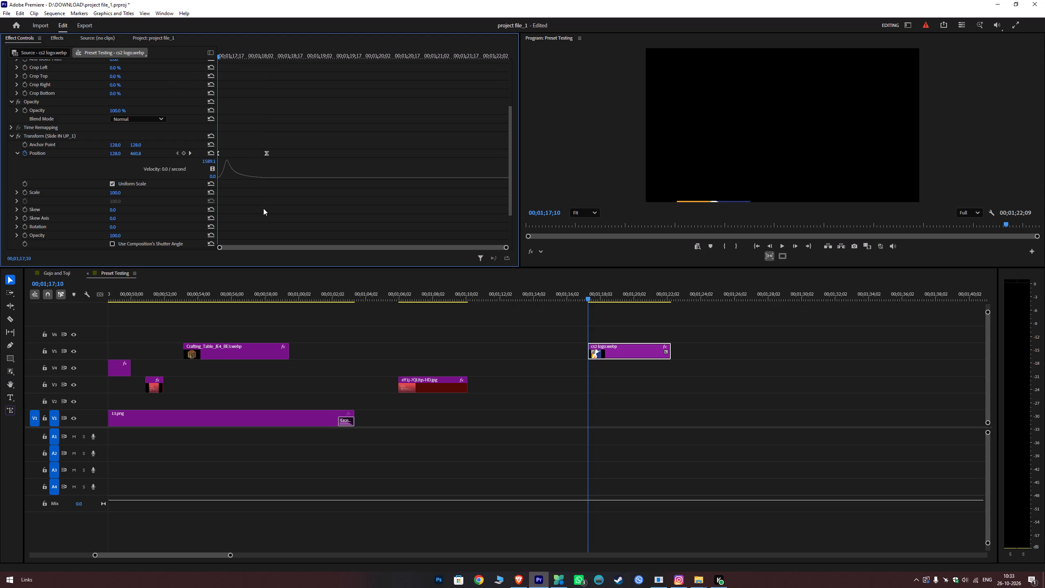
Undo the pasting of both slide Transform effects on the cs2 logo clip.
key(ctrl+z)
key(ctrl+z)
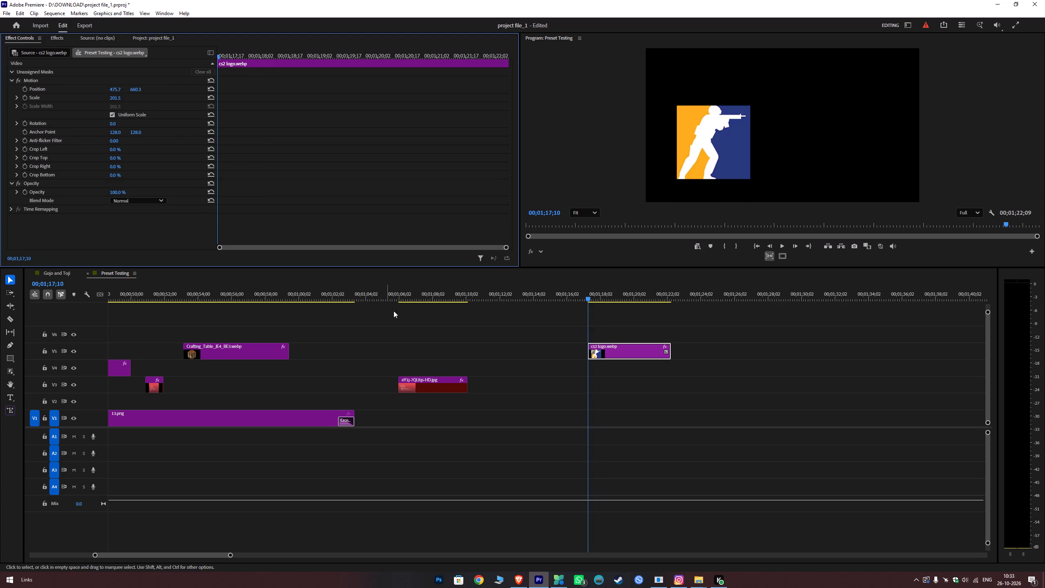
Play back the V3 image clip's slide-in again and return to the start of the cs2 logo clip.
drag(412, 289, 392, 298)
key(space)
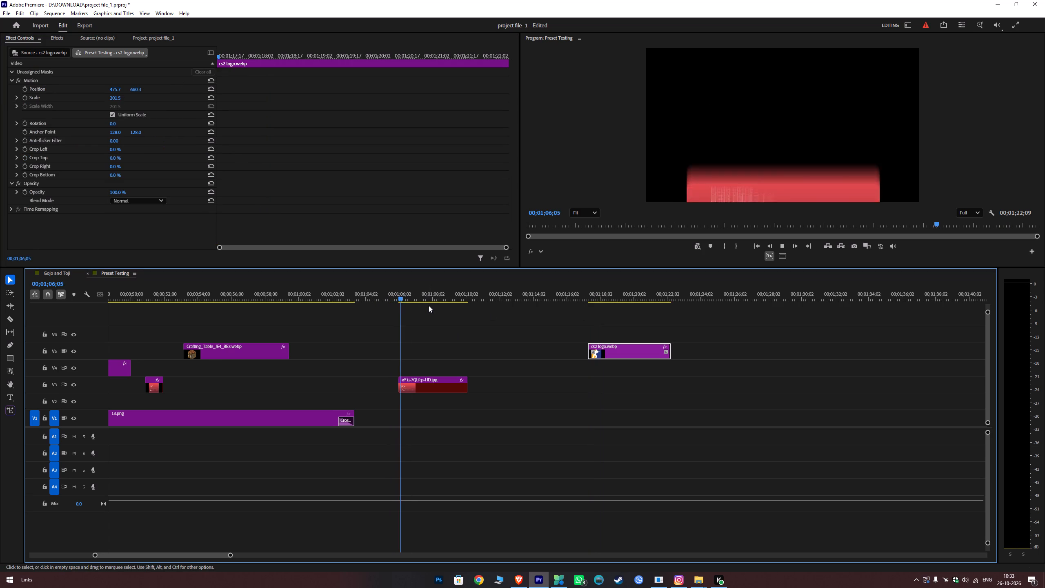
key(space)
click(590, 292)
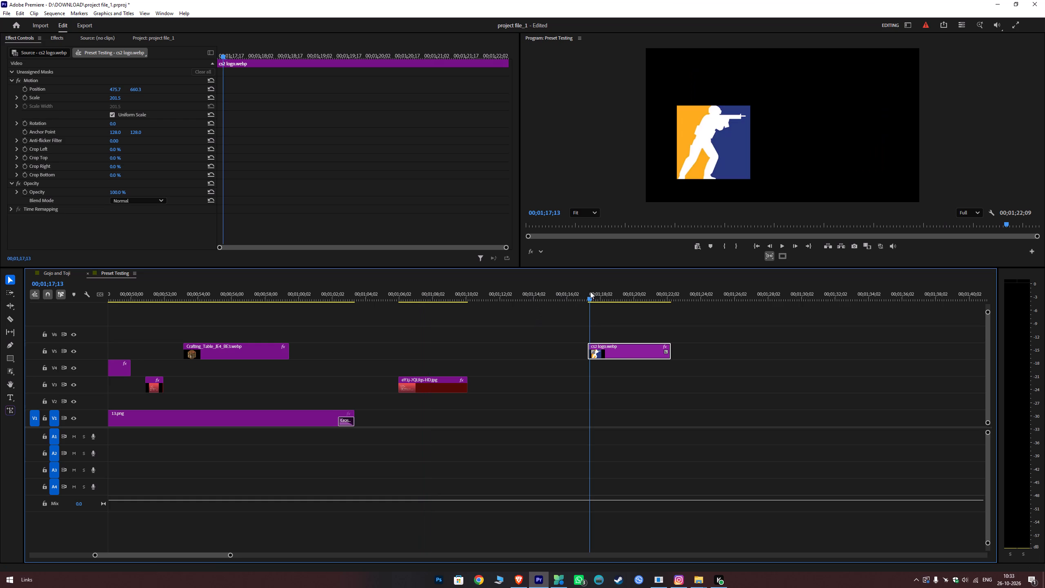
Delete the cs2 logo image from the project together with its clip in the timeline.
click(623, 350)
click(159, 38)
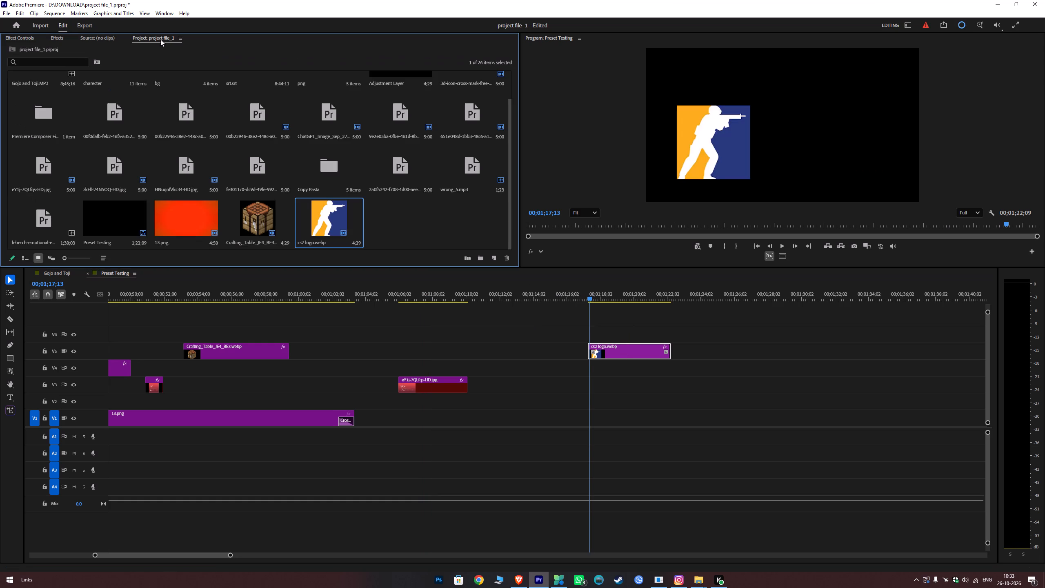
click(319, 212)
key(BackSpace)
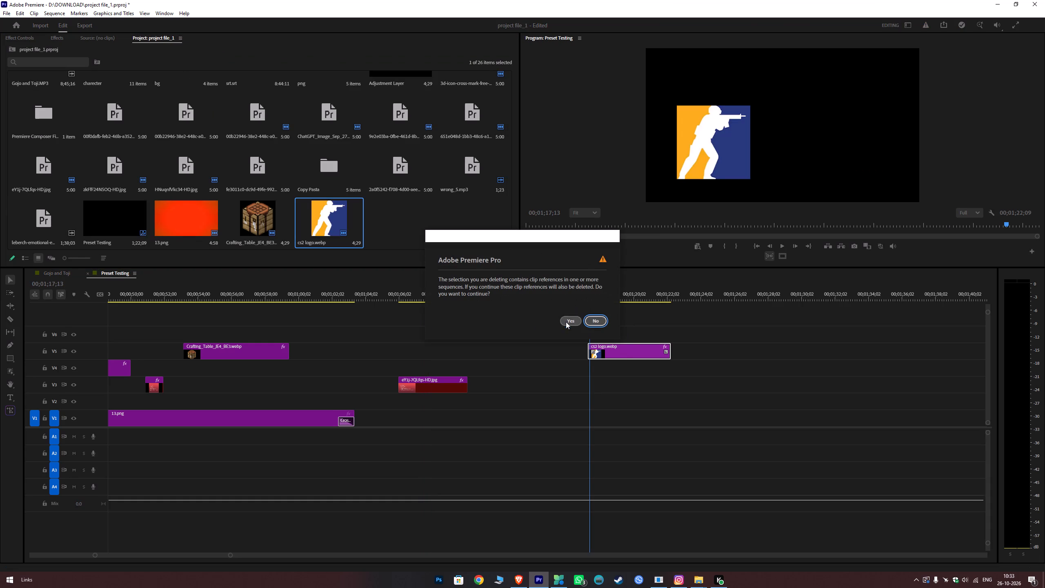
click(566, 322)
Import the "download" image from the DOWNLOAD folder and place it on V5 just after the end of the V3 image clip.
double_click(357, 224)
scroll(206, 243, down, 3)
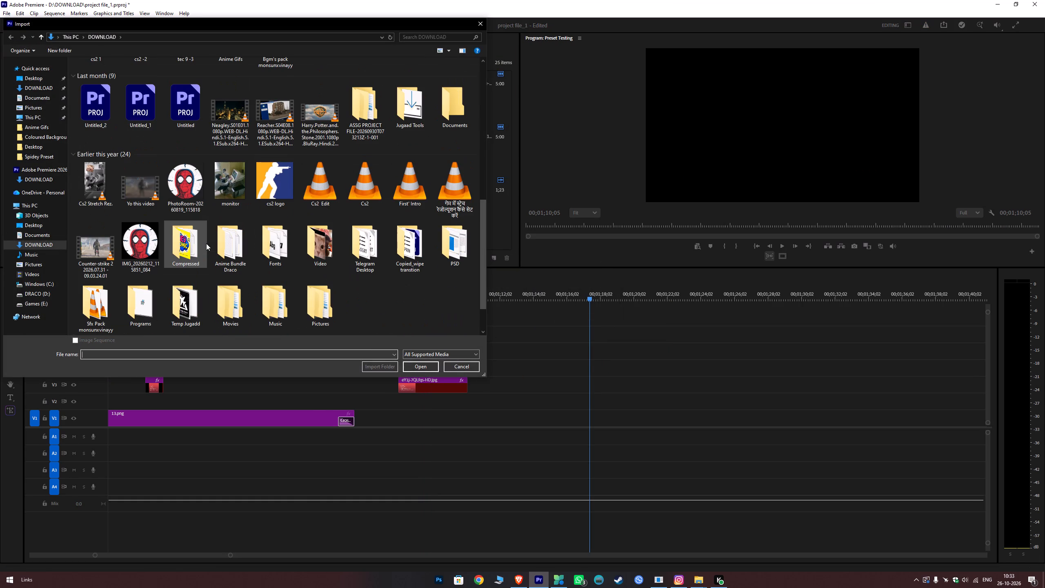
scroll(205, 243, down, 5)
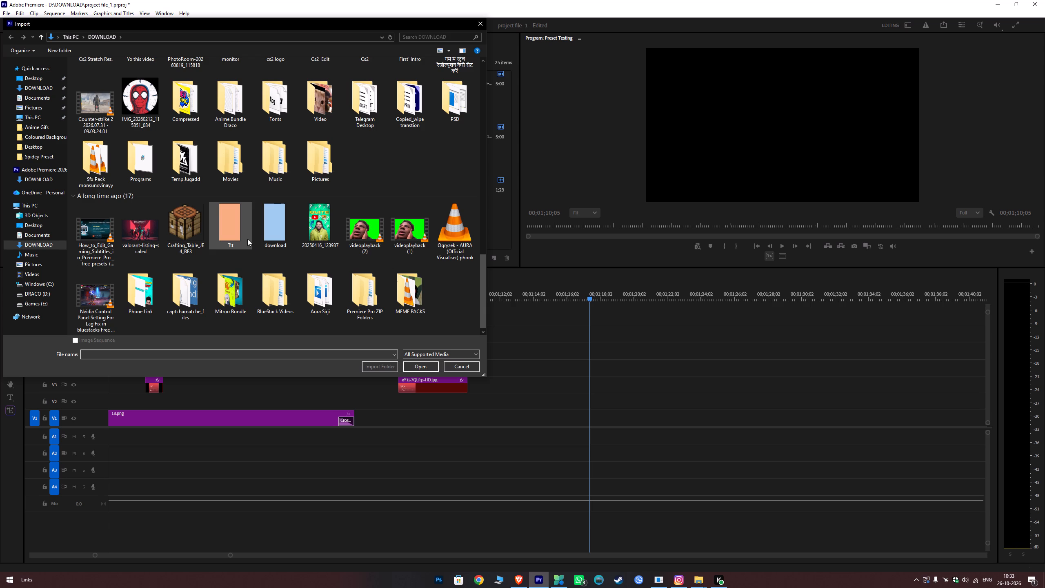
click(273, 230)
click(404, 363)
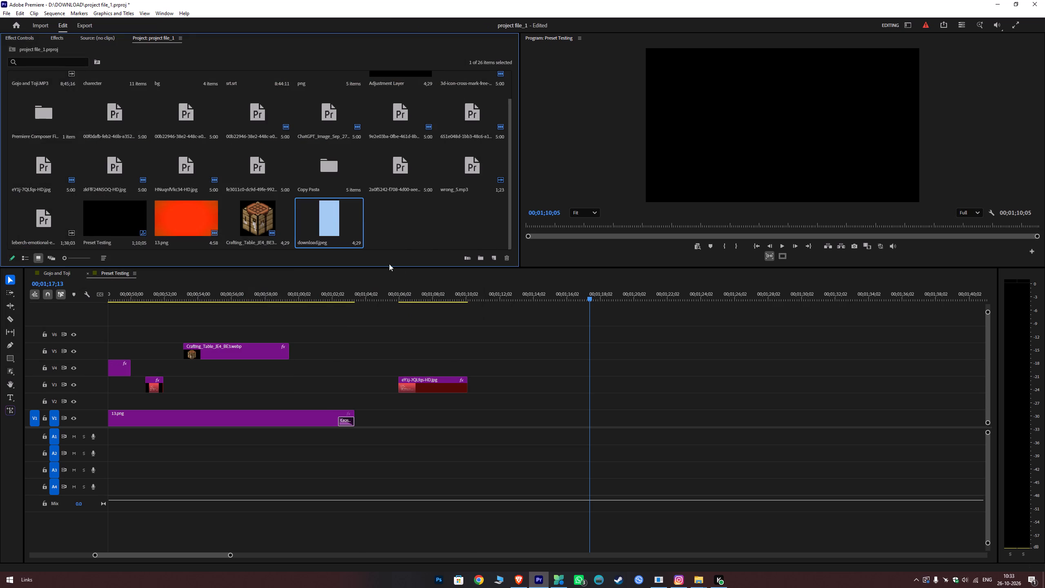
drag(320, 221, 473, 351)
Set the download.jpeg clip's Rotation to 90° so the blue rectangle lies horizontally.
drag(471, 292, 481, 296)
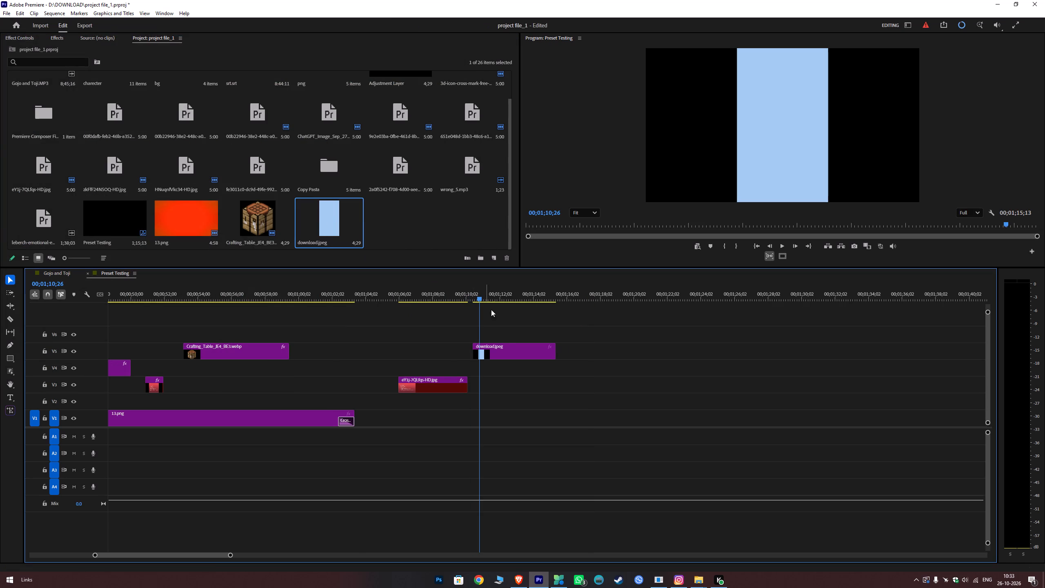
click(508, 353)
click(31, 36)
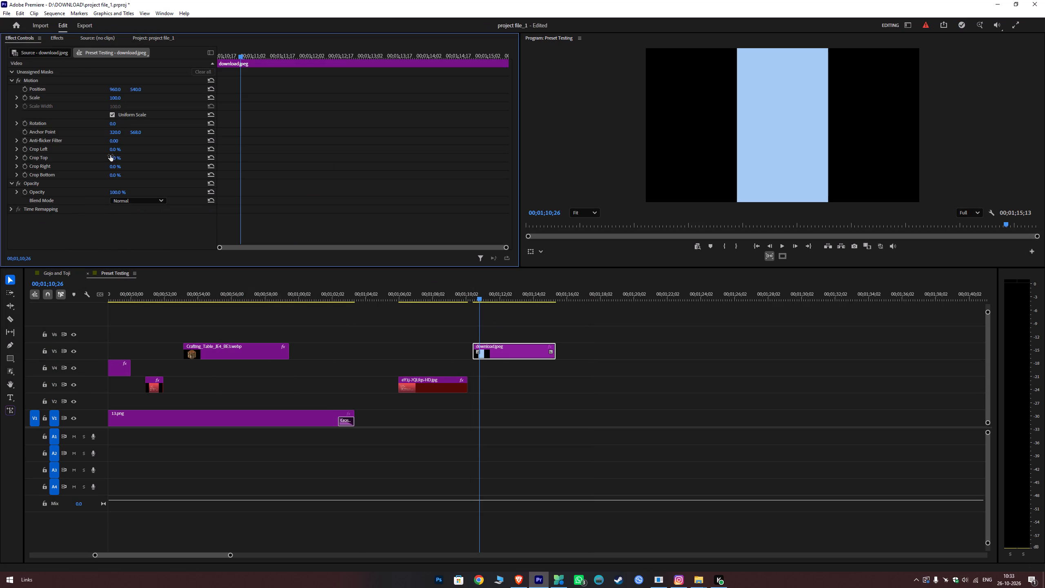
click(110, 123)
text(90)
key(Return)
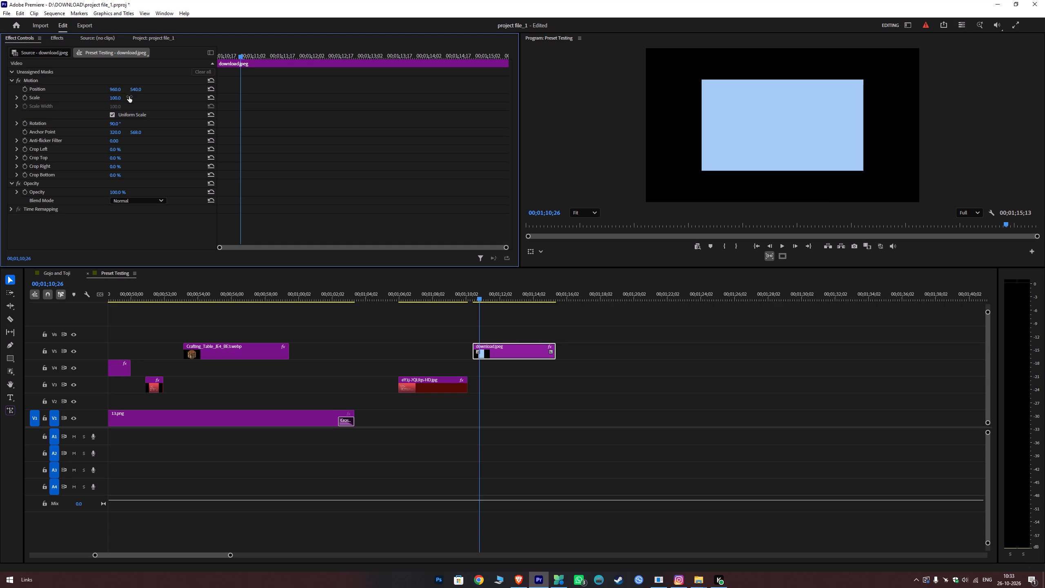
Scale the download.jpeg clip up to 111.5 so the blue rectangle is slightly larger in the frame.
drag(115, 96, 123, 98)
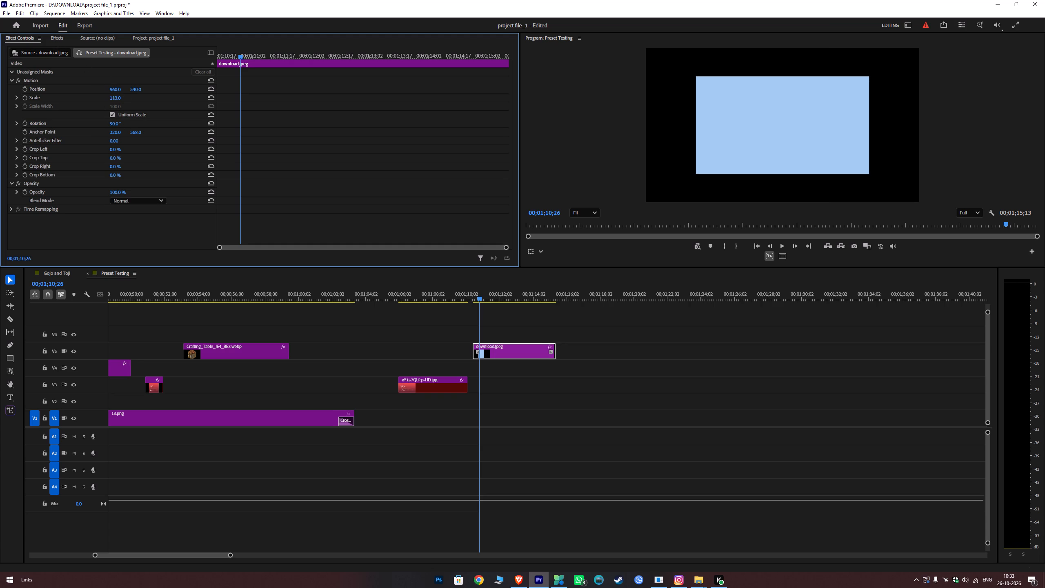
drag(123, 98, 218, 118)
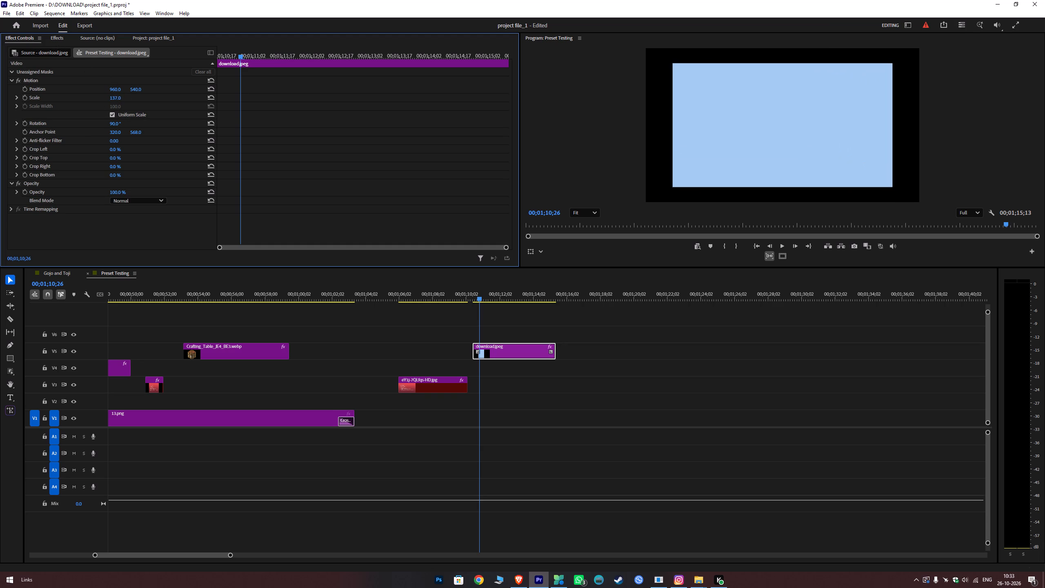
drag(218, 118, 92, 130)
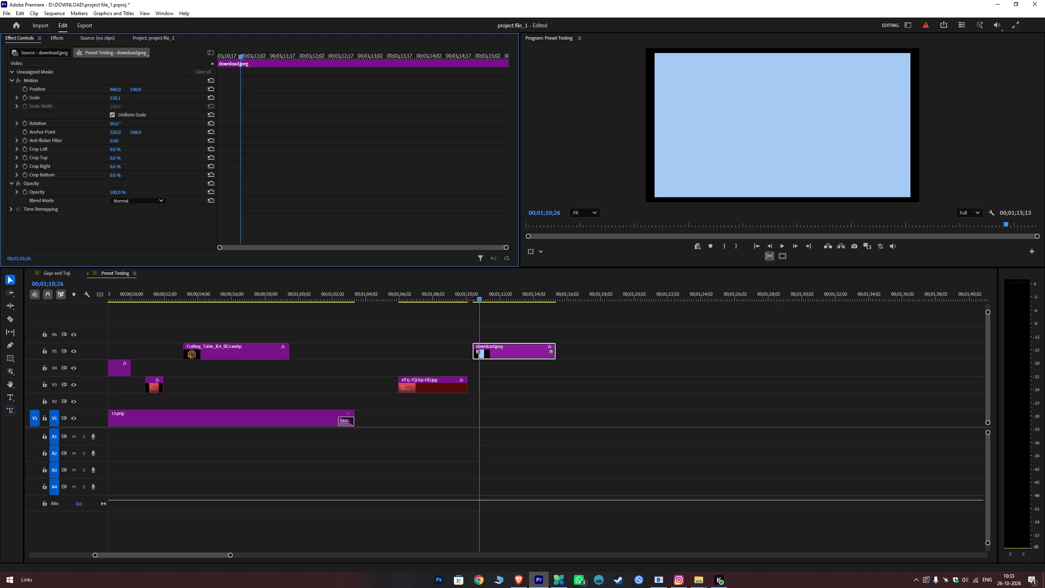
drag(92, 130, 248, 90)
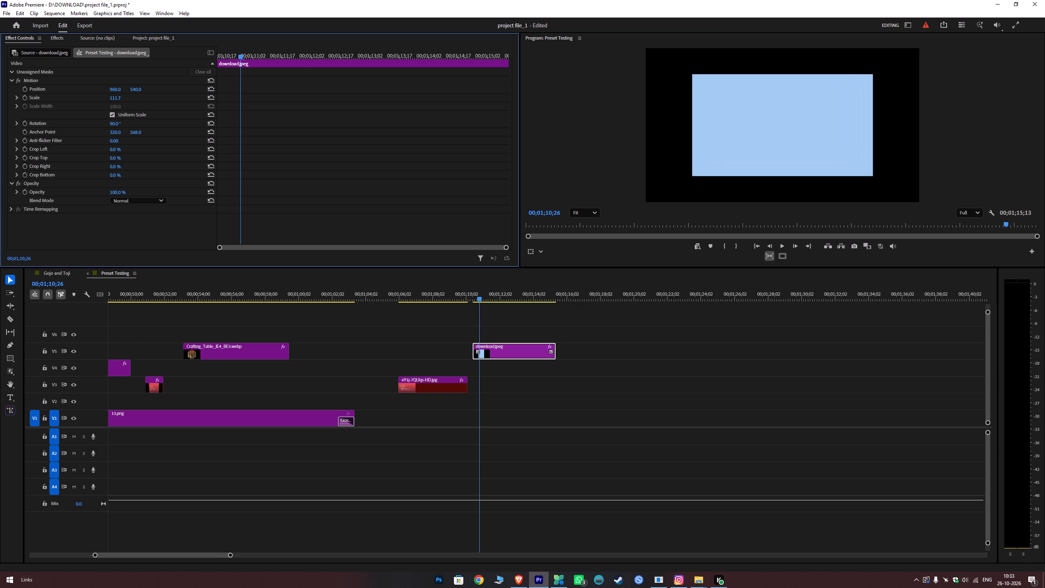
drag(248, 90, 247, 90)
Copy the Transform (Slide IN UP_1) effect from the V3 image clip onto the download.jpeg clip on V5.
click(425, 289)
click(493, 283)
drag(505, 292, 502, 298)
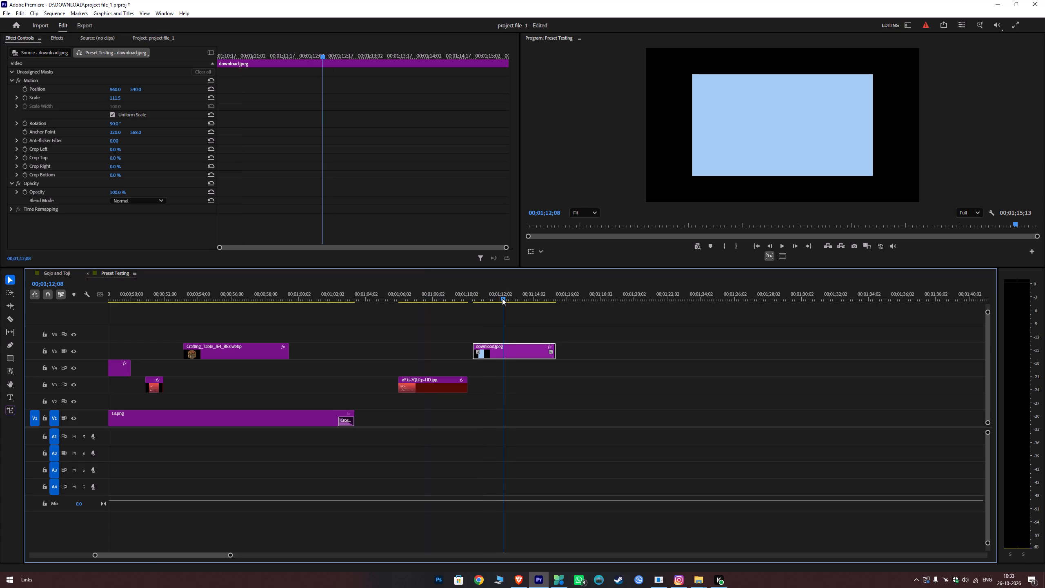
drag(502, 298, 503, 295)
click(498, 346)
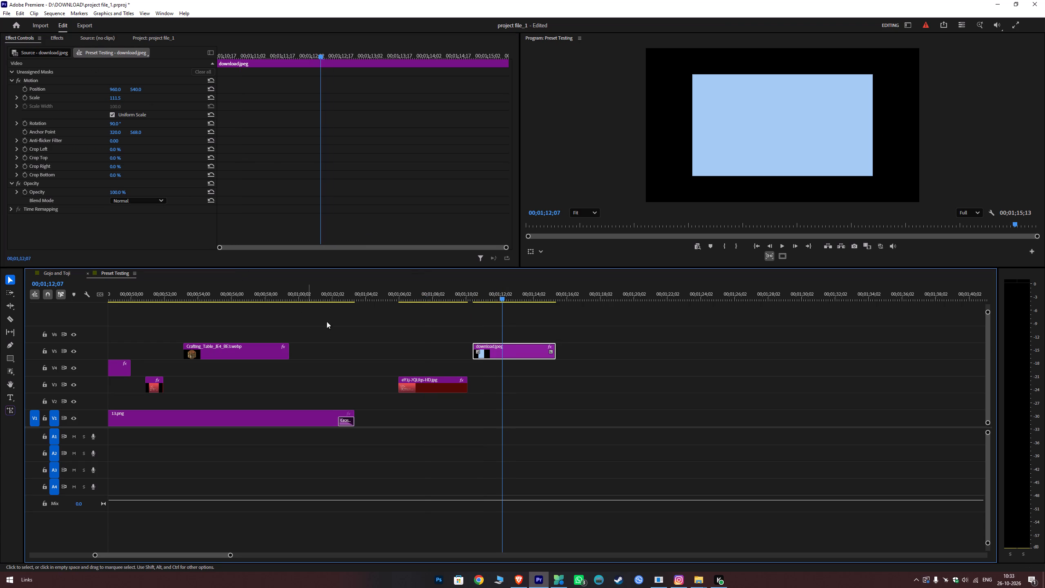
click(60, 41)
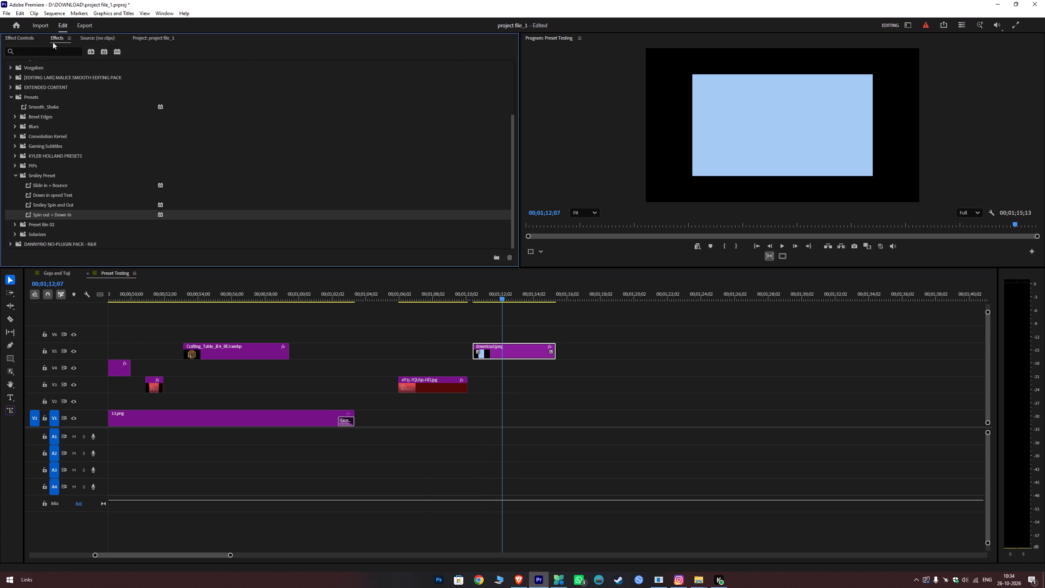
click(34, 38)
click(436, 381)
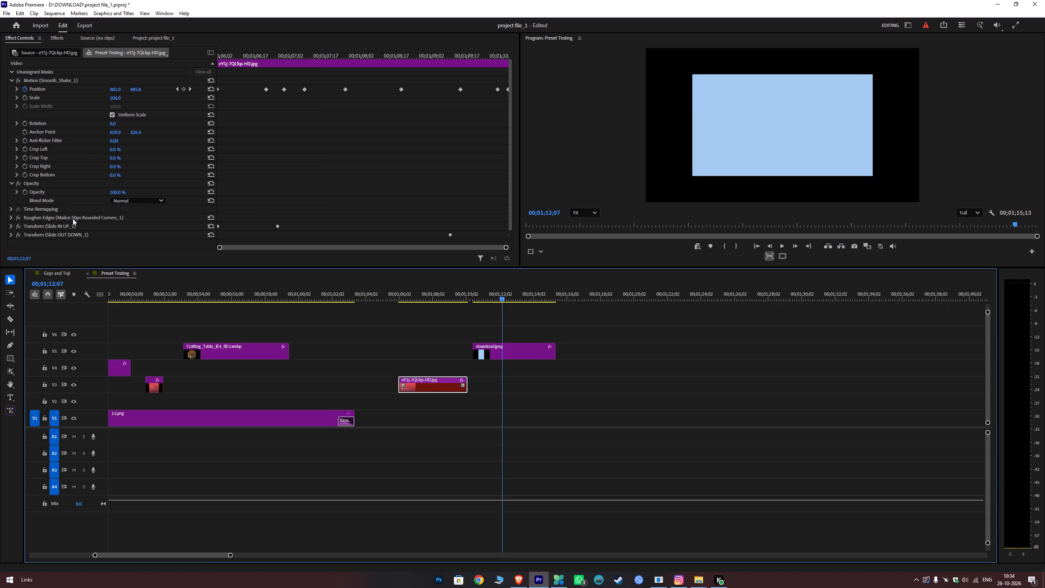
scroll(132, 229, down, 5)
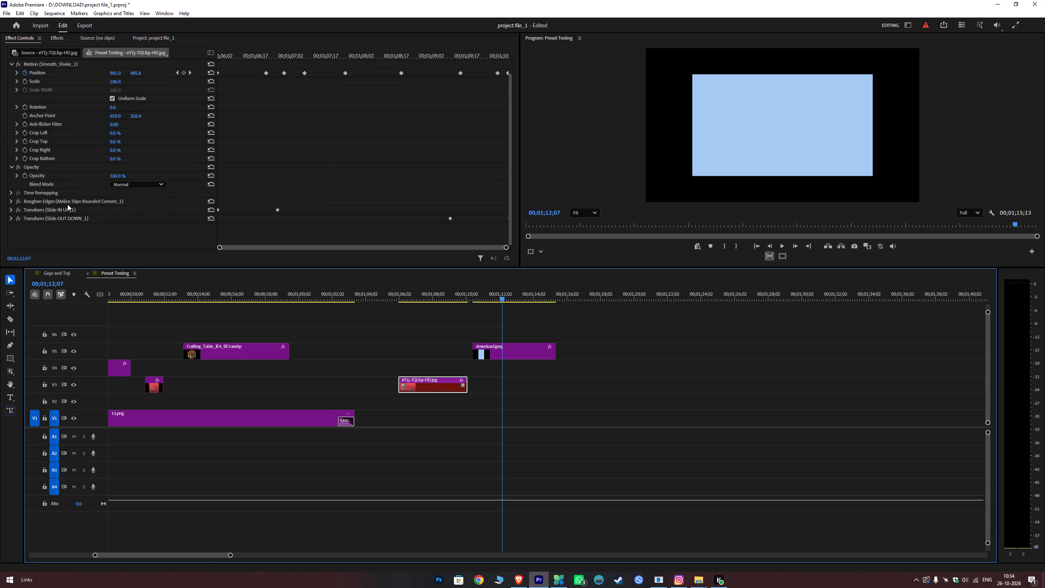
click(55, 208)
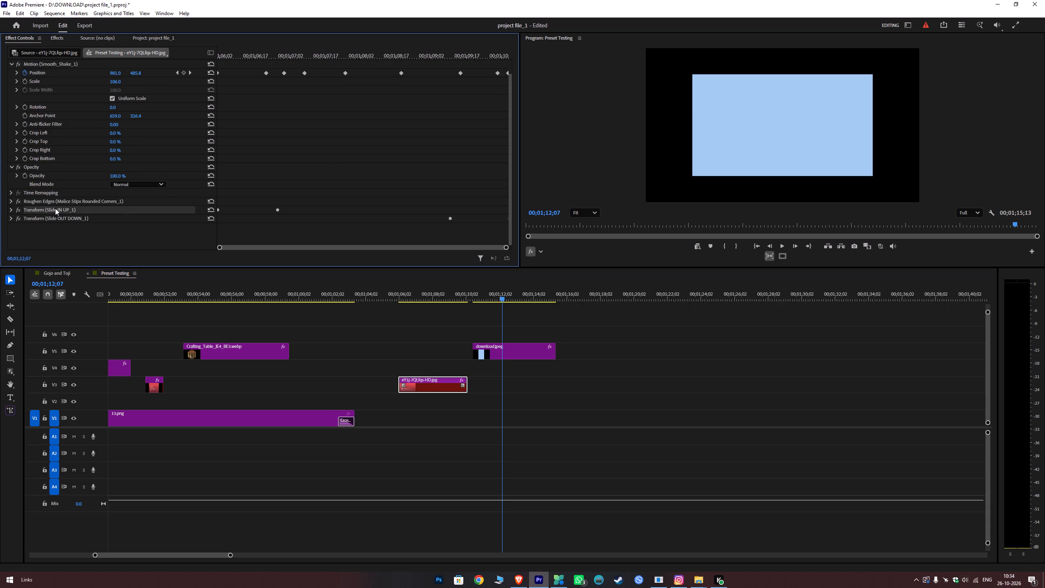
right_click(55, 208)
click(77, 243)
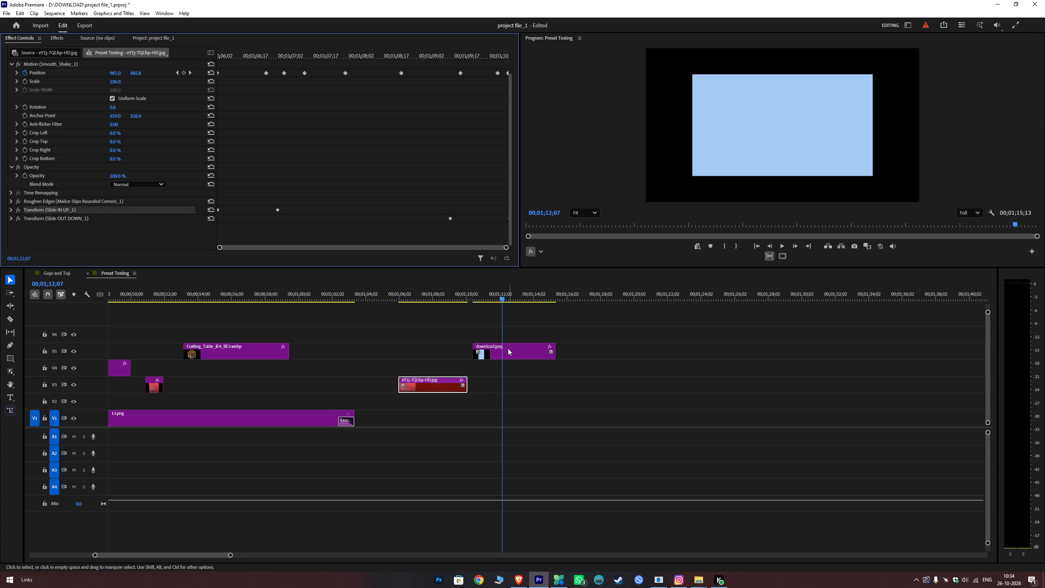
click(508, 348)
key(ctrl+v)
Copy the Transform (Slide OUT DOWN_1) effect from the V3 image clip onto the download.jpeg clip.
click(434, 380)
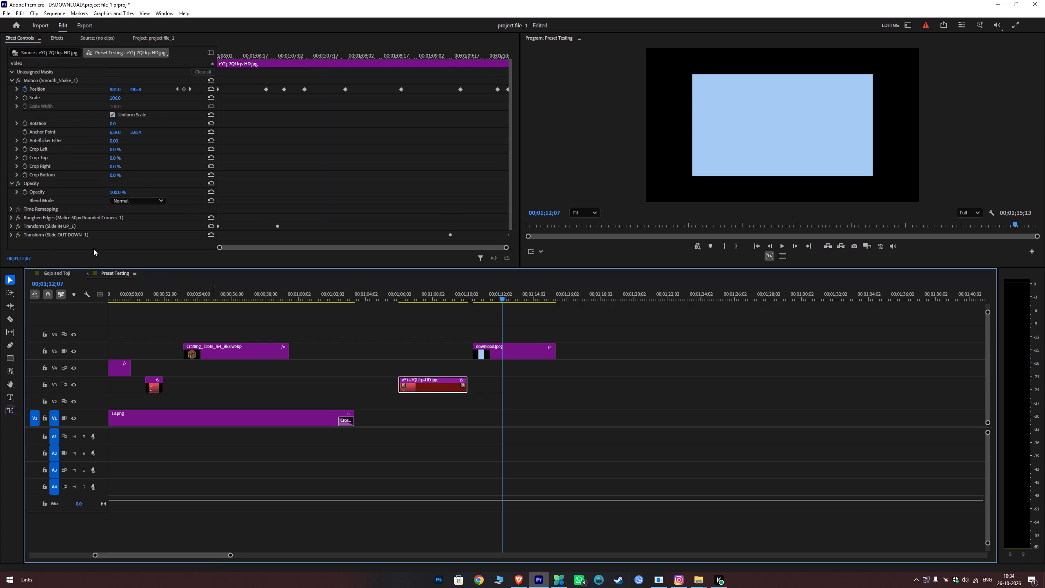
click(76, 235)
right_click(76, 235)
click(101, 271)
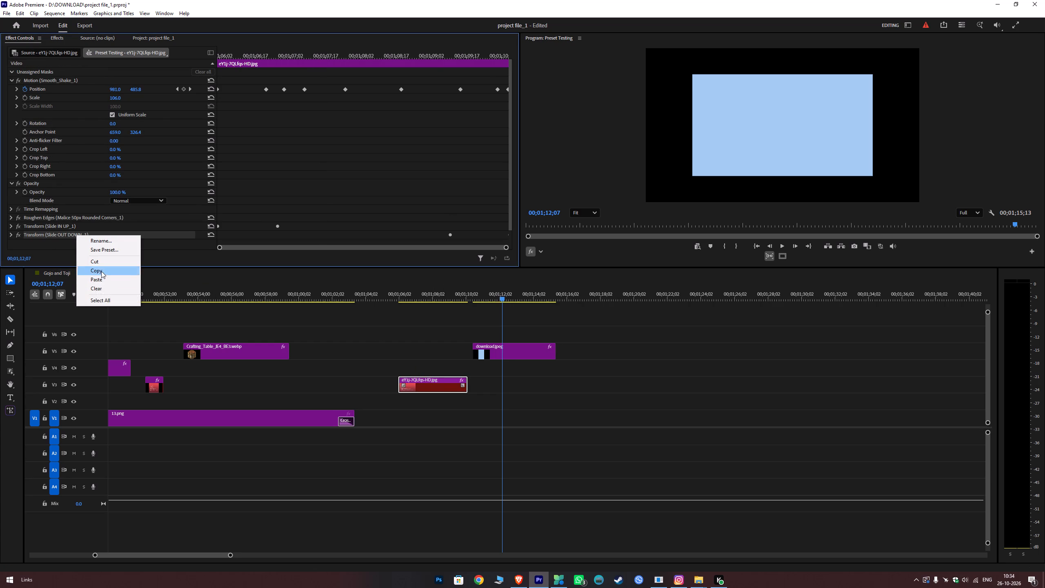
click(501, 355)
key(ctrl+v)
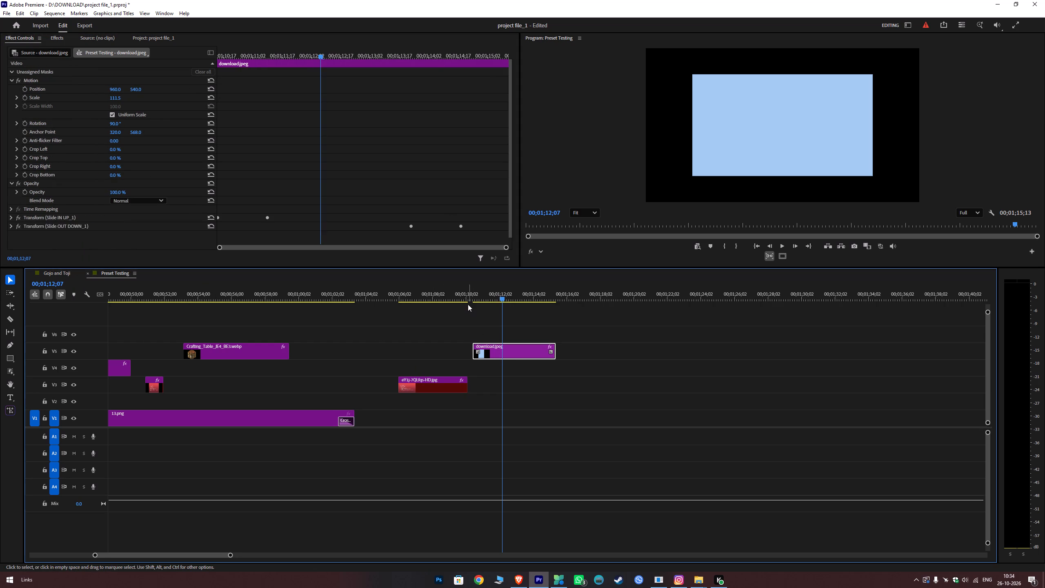
Play back the download.jpeg clip from just before its start to check the slide-in and slide-out.
click(467, 299)
key(space)
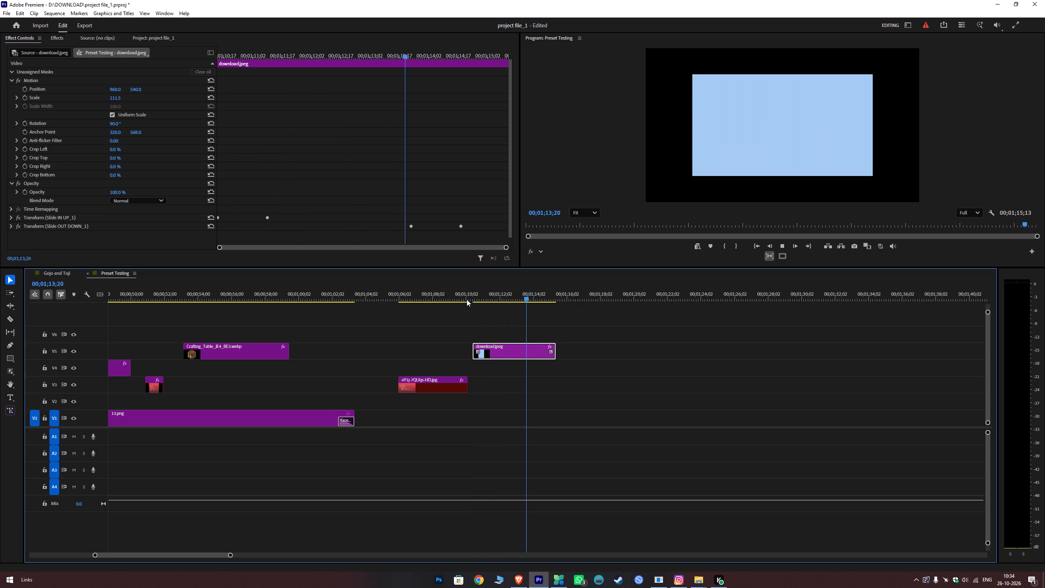
key(space)
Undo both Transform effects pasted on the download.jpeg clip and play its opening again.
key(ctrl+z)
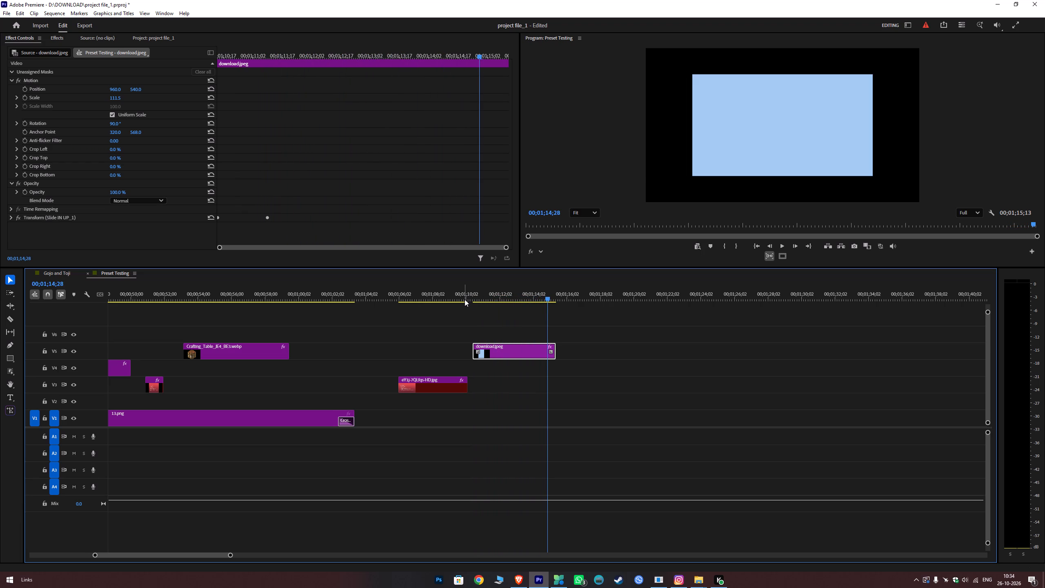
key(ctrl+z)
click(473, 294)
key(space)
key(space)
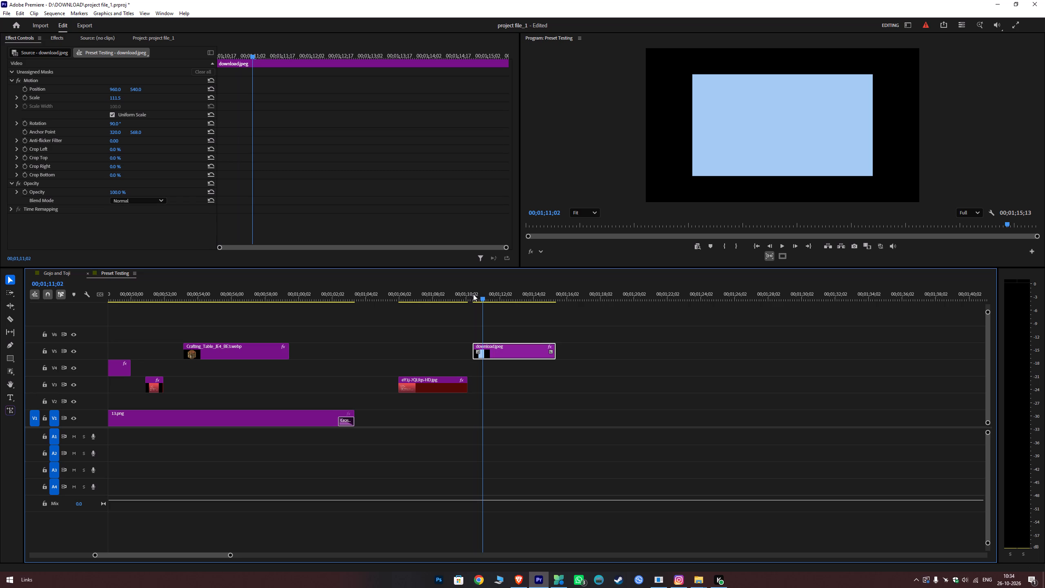
Nest the download.jpeg clip on V5 into a new sequence named "bg".
click(591, 330)
click(523, 354)
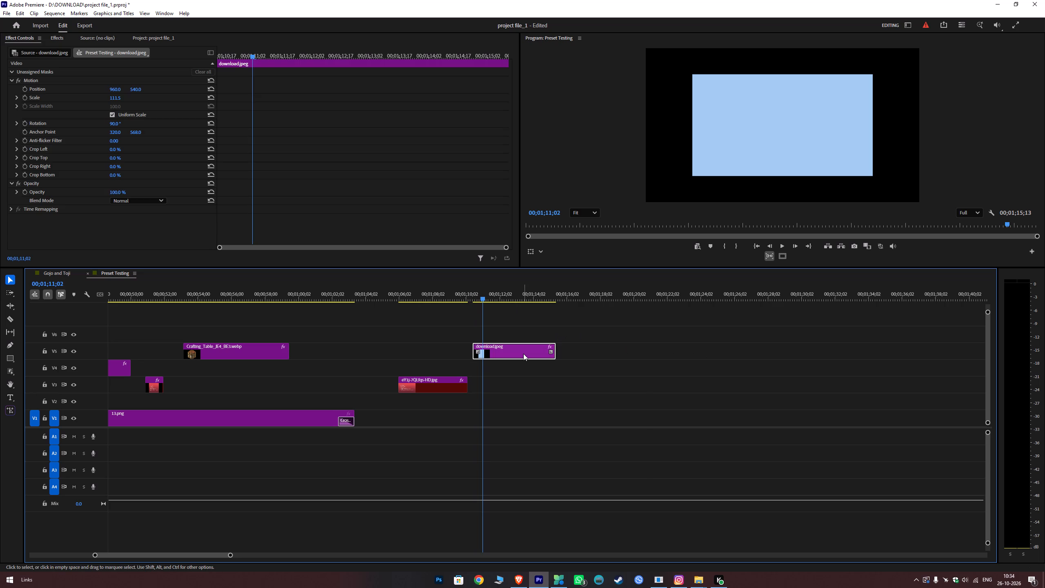
right_click(523, 354)
click(549, 373)
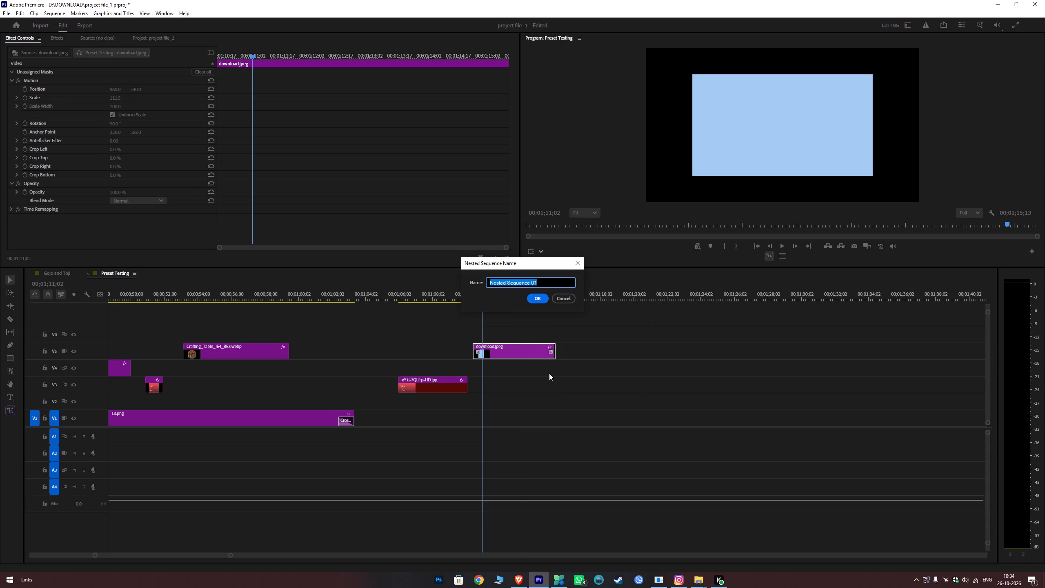
text(bg)
key(Return)
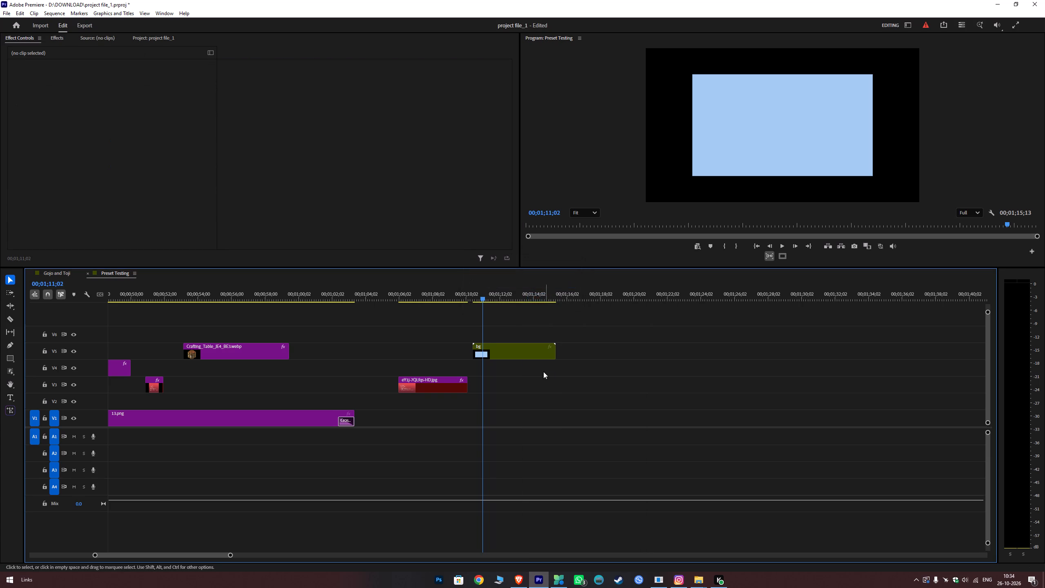
Copy the Transform (Slide IN UP_1) effect from the V3 image clip onto the bg nested clip.
click(436, 380)
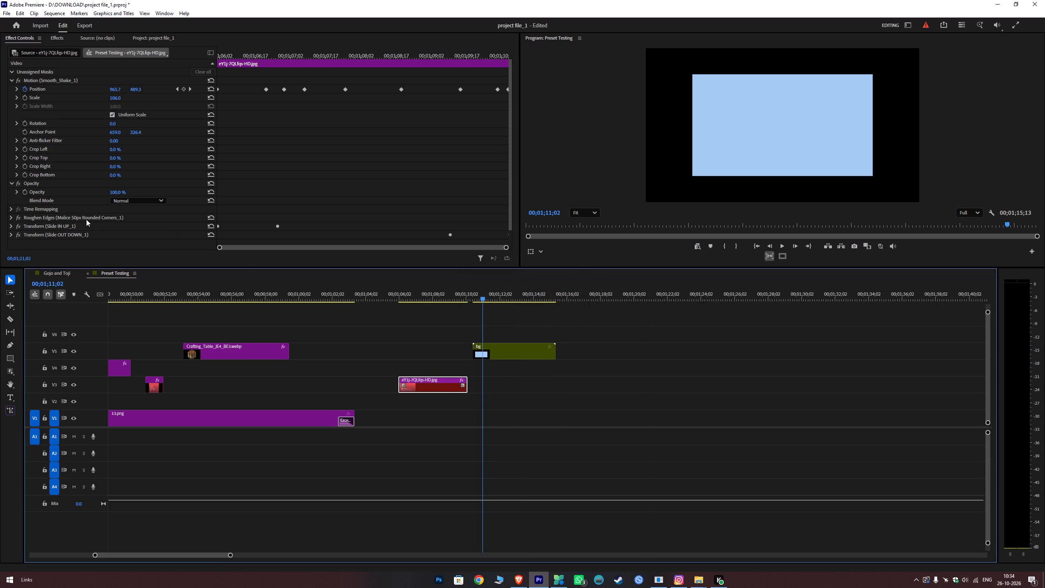
click(79, 226)
right_click(79, 226)
click(106, 263)
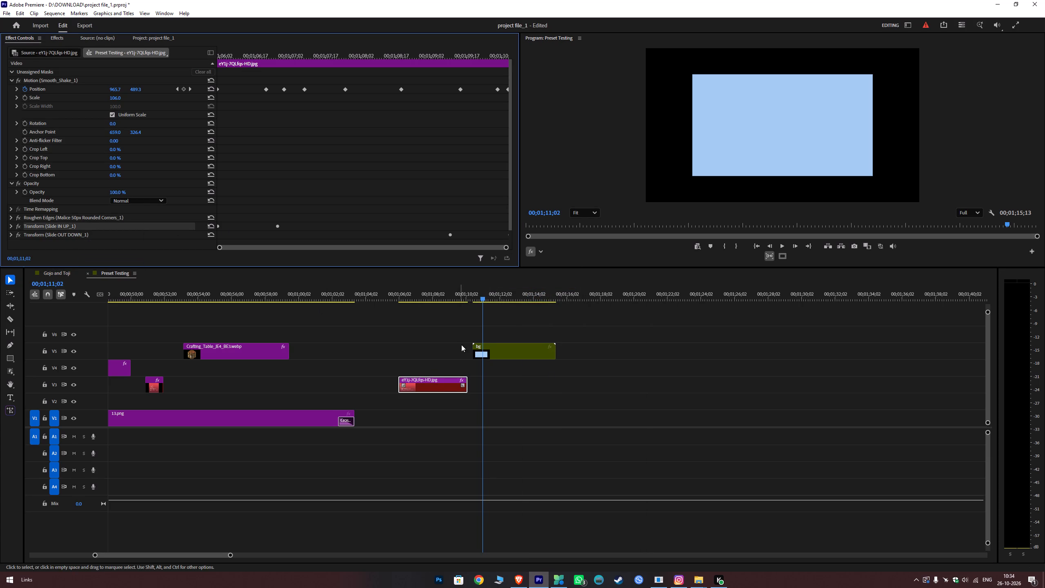
click(500, 346)
key(ctrl+v)
Copy the Transform (Slide OUT DOWN_1) effect from the V3 image clip onto the bg nested clip.
click(454, 381)
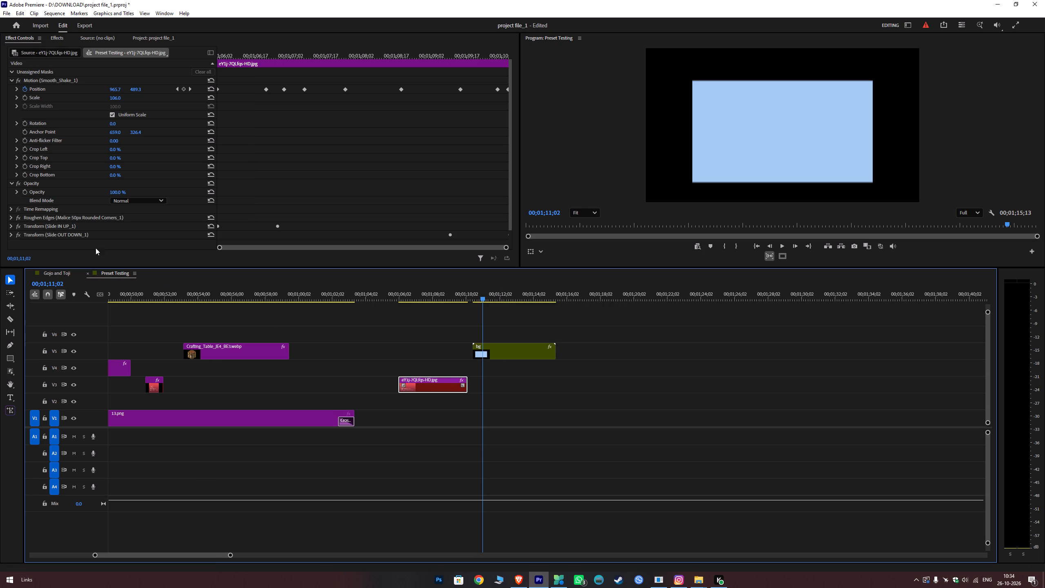
double_click(80, 238)
right_click(80, 236)
click(109, 275)
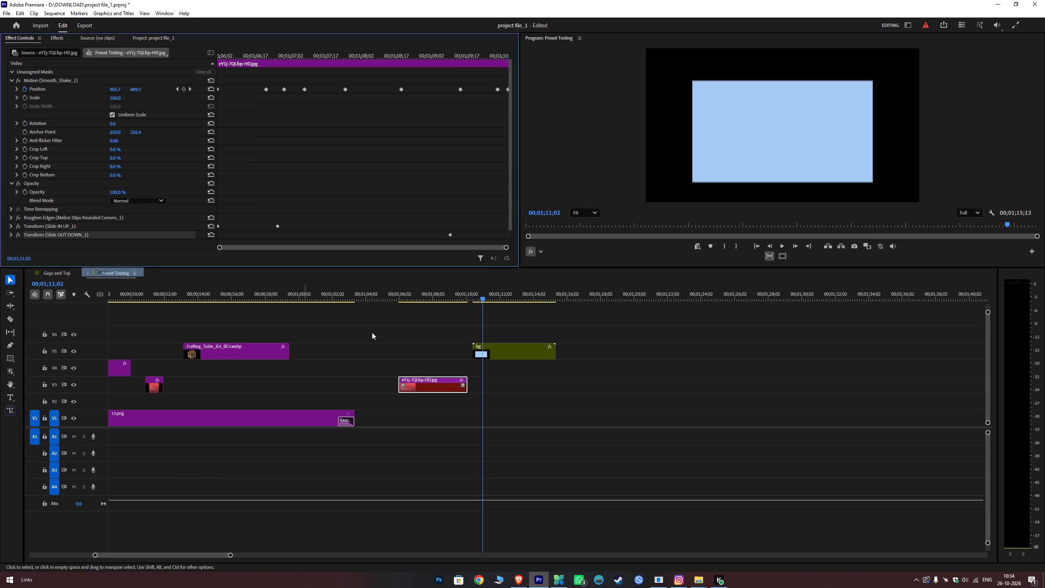
click(503, 348)
key(ctrl+v)
Play back the bg clip's slide-in from just before its start, and its slide-out near the end.
click(466, 296)
key(space)
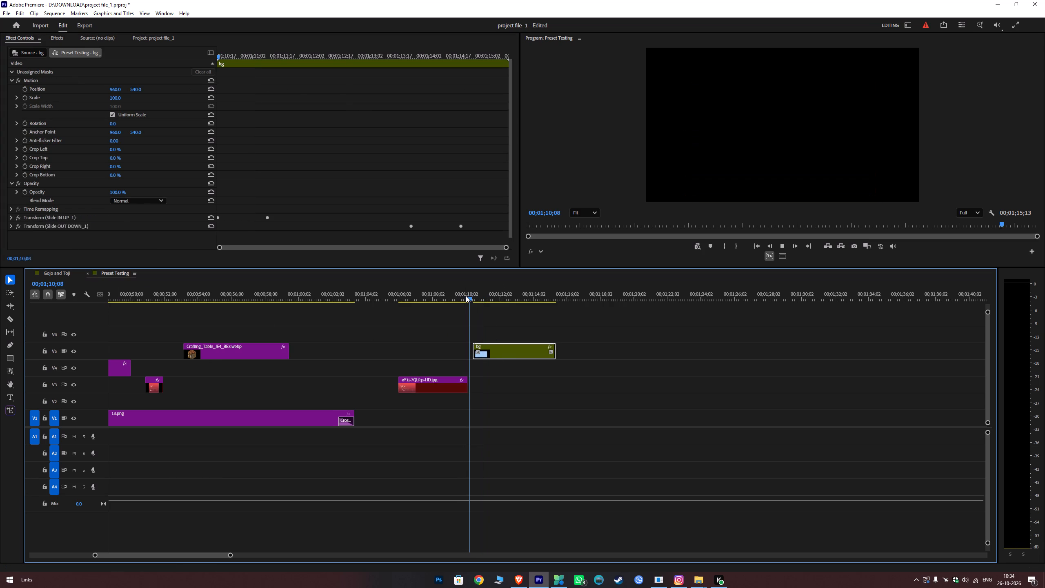
drag(510, 296, 527, 299)
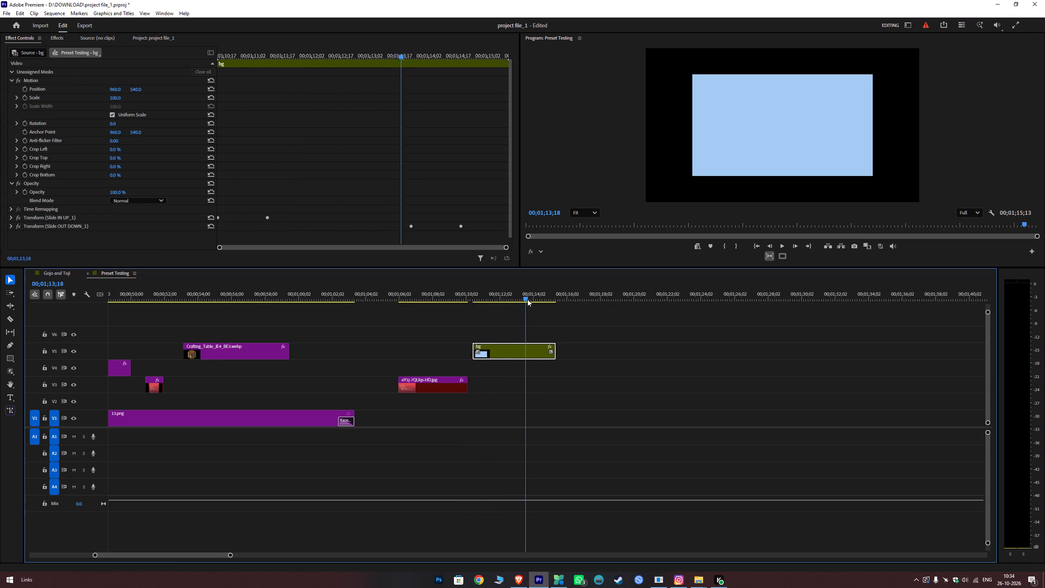
drag(527, 299, 529, 299)
key(space)
key(space)
click(522, 298)
key(space)
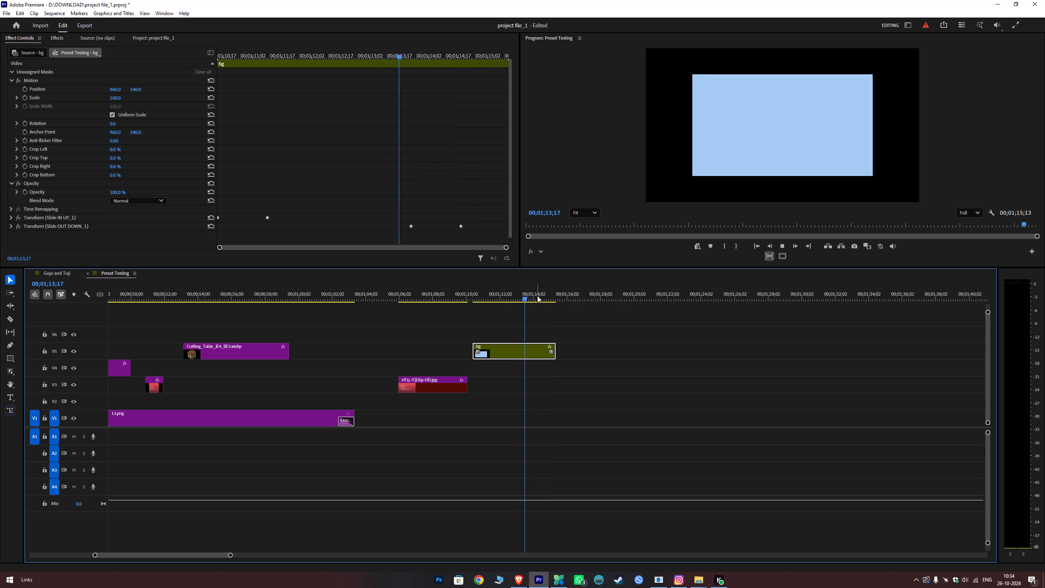
key(space)
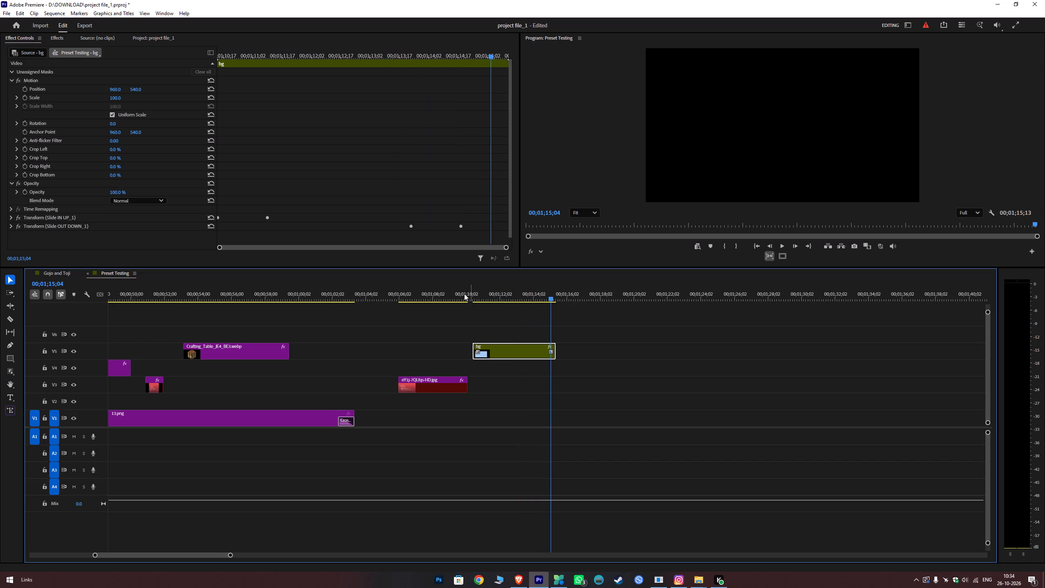
Examine the Position keyframes and velocity curves of the bg clip's Slide IN UP_1 and Slide OUT DOWN_1 Transform effects.
click(13, 214)
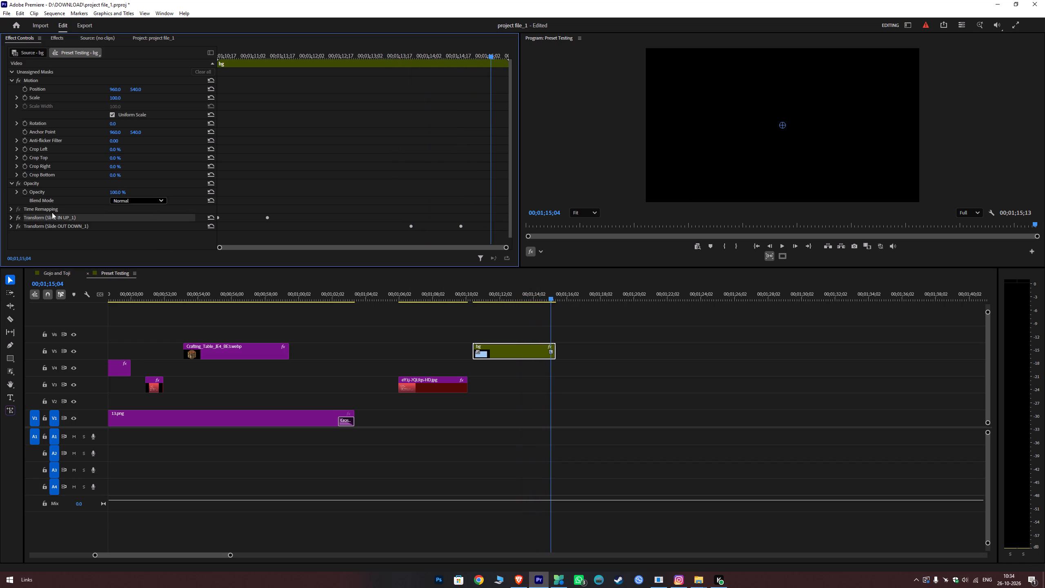
click(9, 216)
scroll(285, 170, down, 11)
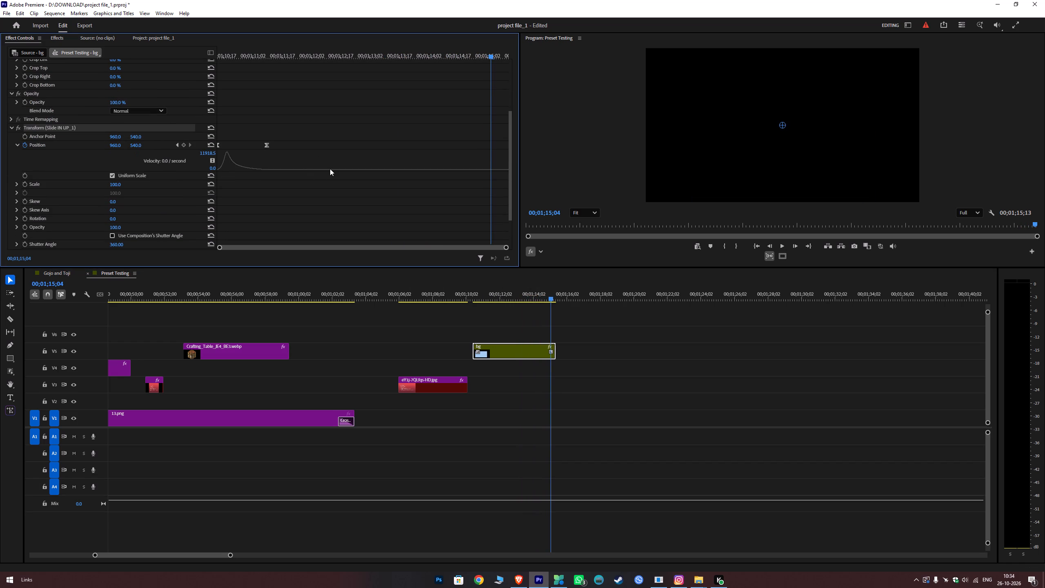
drag(494, 293, 478, 295)
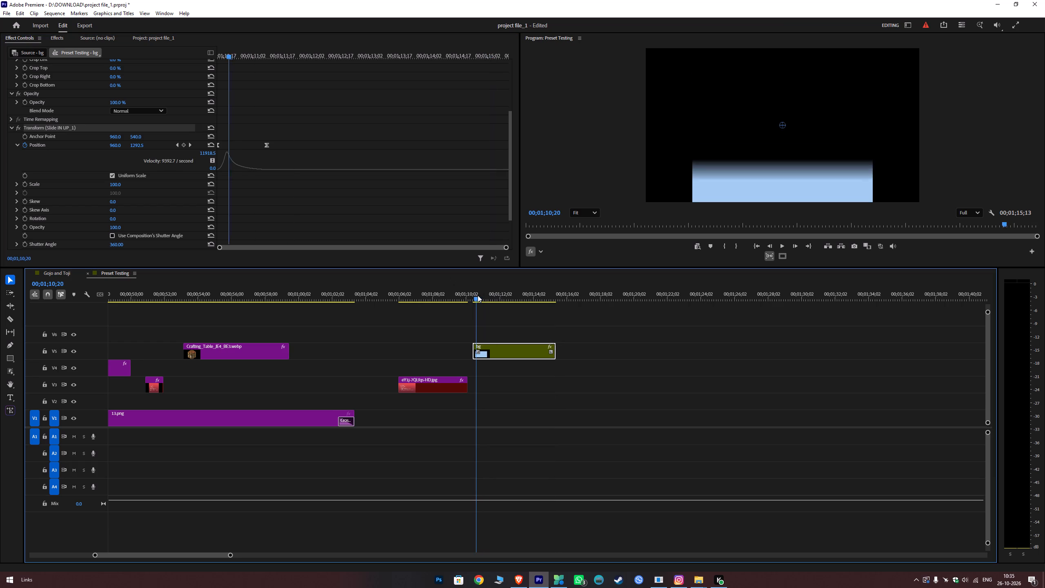
drag(478, 295, 479, 297)
scroll(351, 203, down, 7)
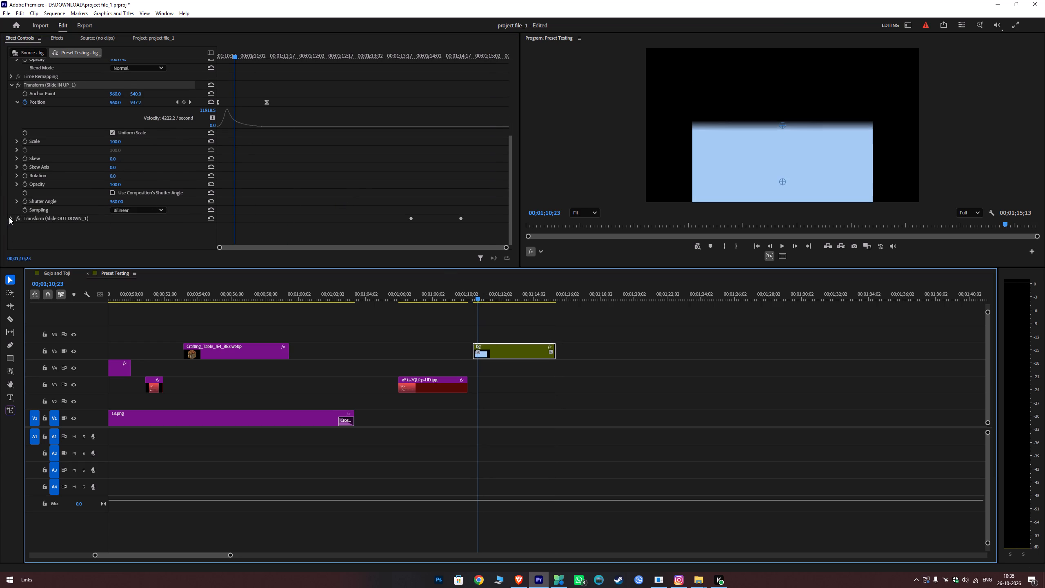
click(9, 217)
scroll(319, 212, down, 5)
drag(333, 56, 376, 108)
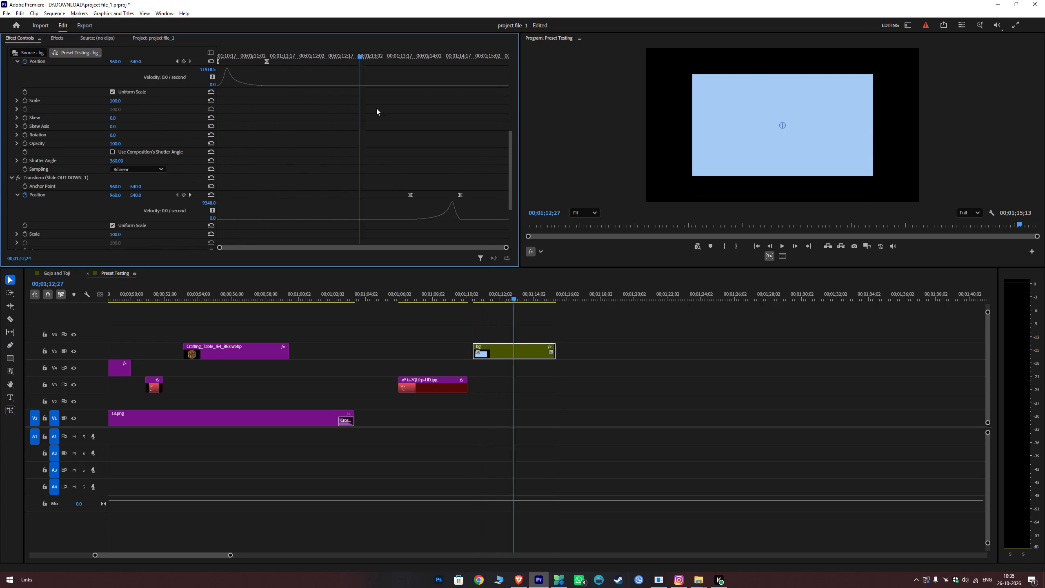
drag(376, 108, 413, 165)
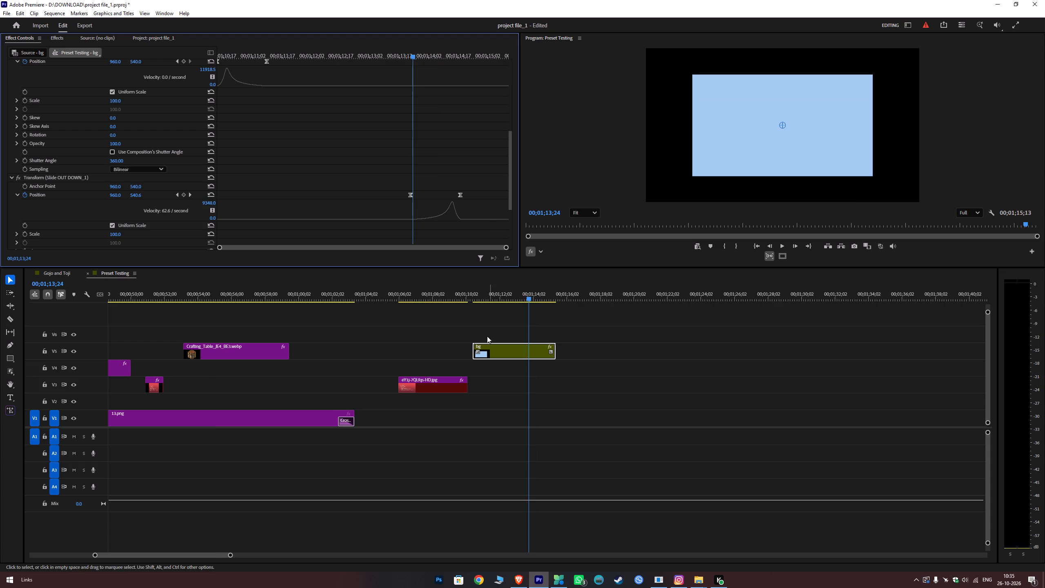
Play back the bg clip from just before its start through its slide-out.
click(467, 296)
key(space)
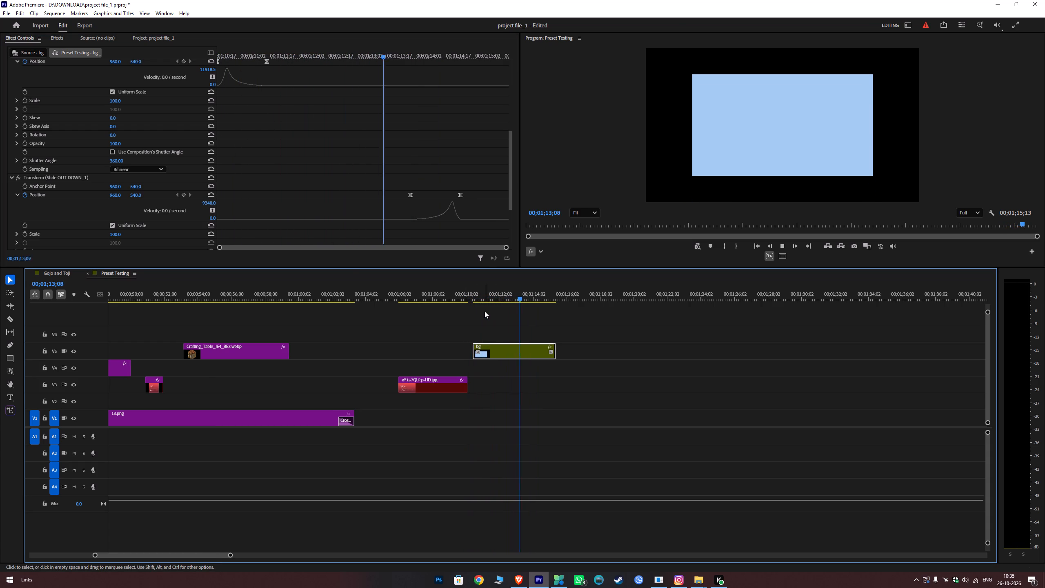
key(space)
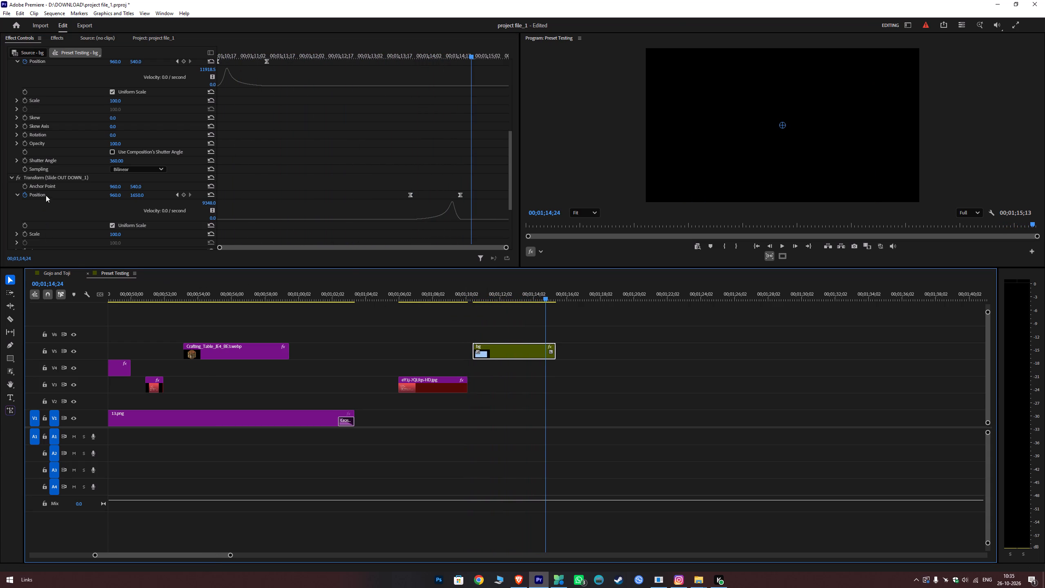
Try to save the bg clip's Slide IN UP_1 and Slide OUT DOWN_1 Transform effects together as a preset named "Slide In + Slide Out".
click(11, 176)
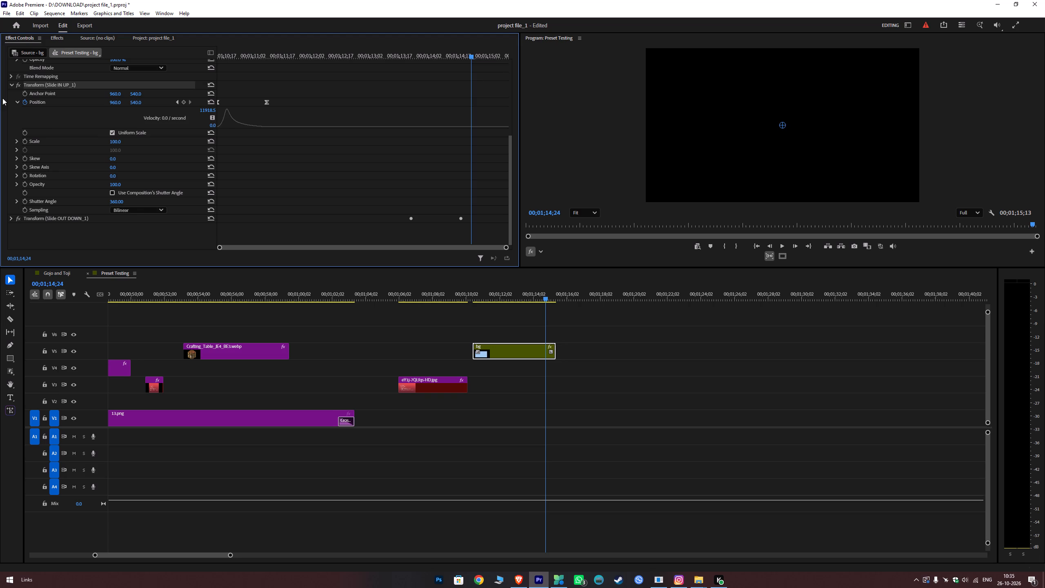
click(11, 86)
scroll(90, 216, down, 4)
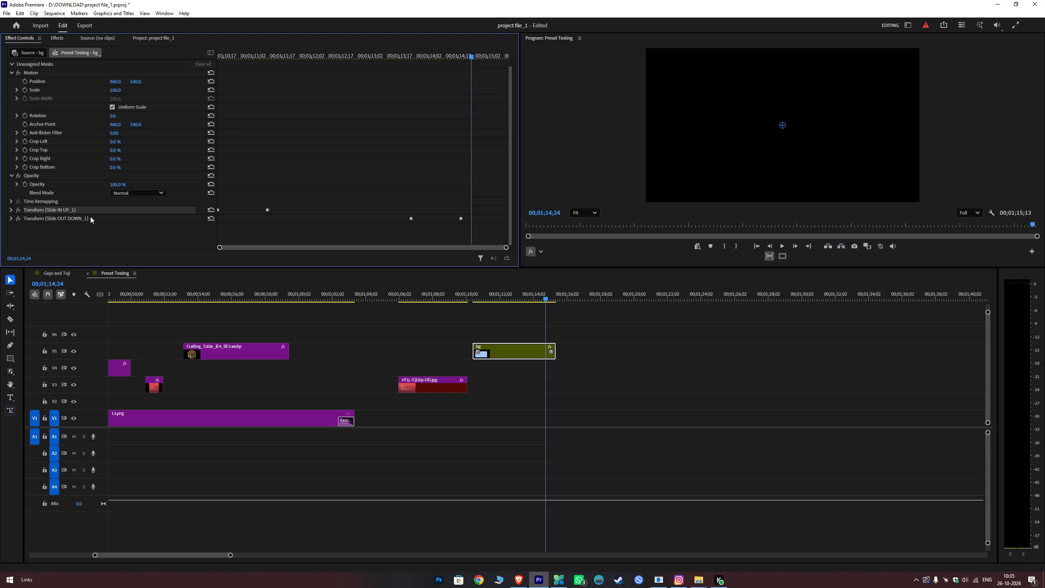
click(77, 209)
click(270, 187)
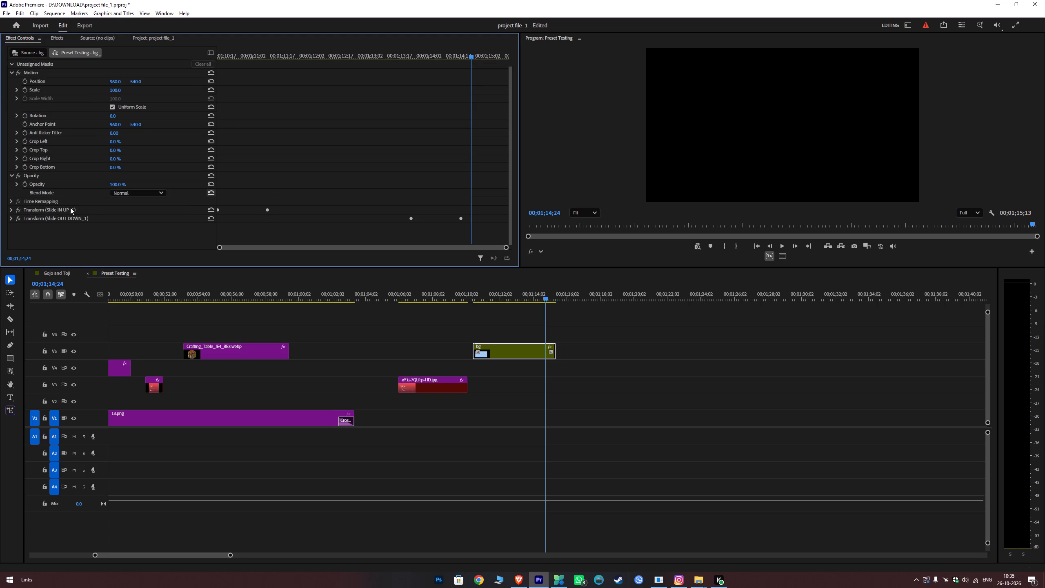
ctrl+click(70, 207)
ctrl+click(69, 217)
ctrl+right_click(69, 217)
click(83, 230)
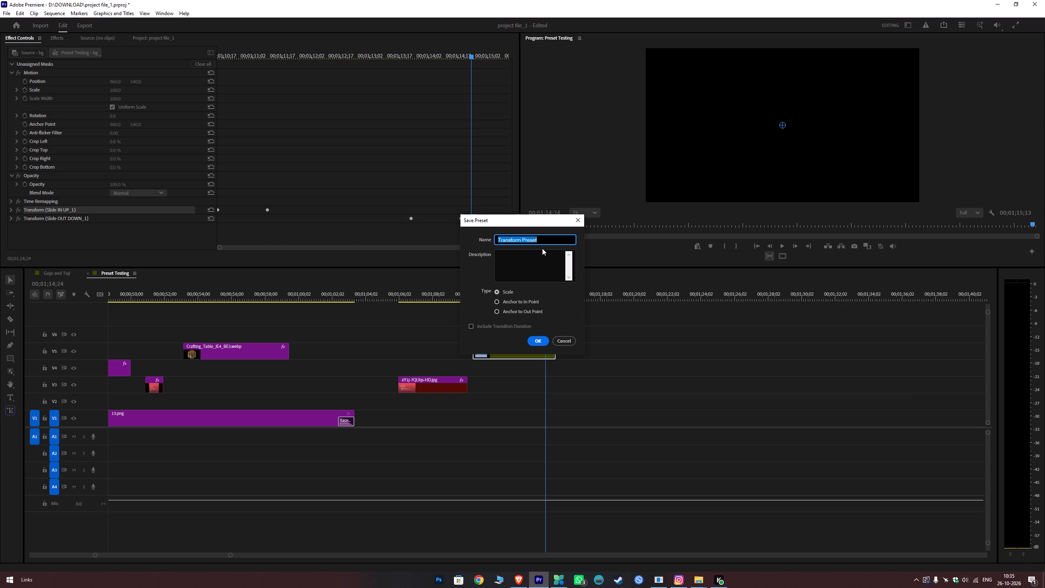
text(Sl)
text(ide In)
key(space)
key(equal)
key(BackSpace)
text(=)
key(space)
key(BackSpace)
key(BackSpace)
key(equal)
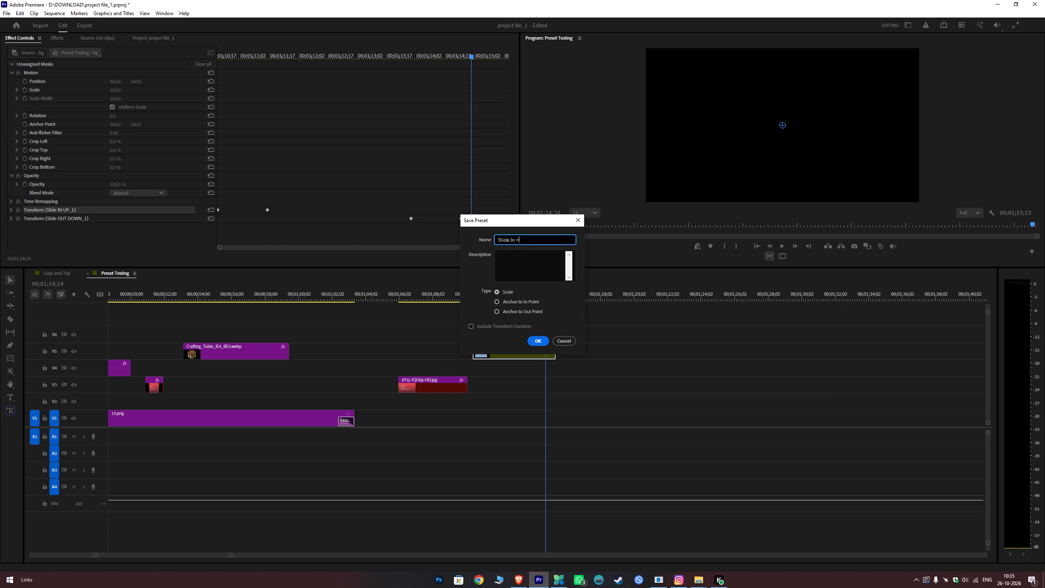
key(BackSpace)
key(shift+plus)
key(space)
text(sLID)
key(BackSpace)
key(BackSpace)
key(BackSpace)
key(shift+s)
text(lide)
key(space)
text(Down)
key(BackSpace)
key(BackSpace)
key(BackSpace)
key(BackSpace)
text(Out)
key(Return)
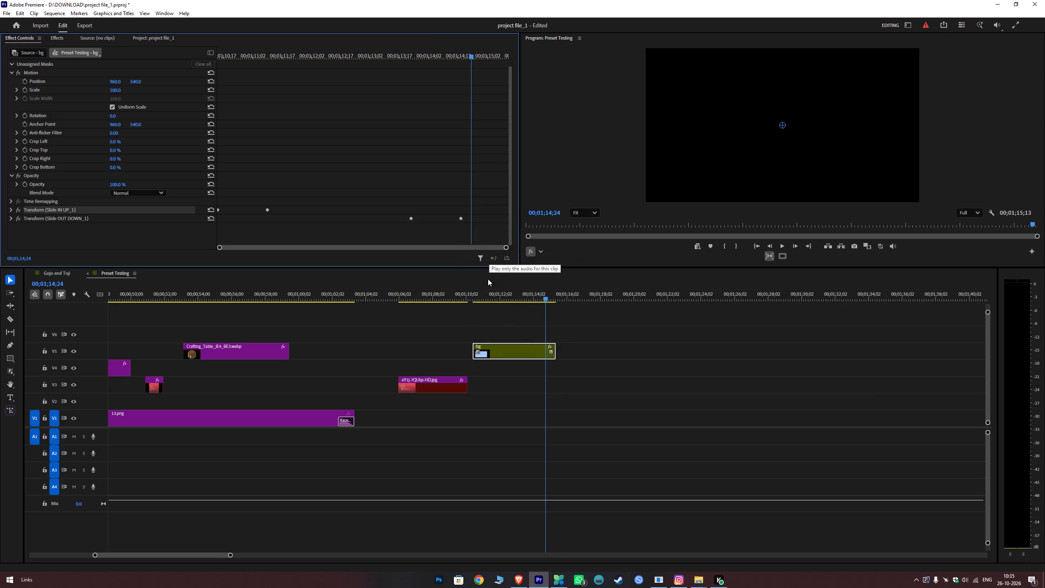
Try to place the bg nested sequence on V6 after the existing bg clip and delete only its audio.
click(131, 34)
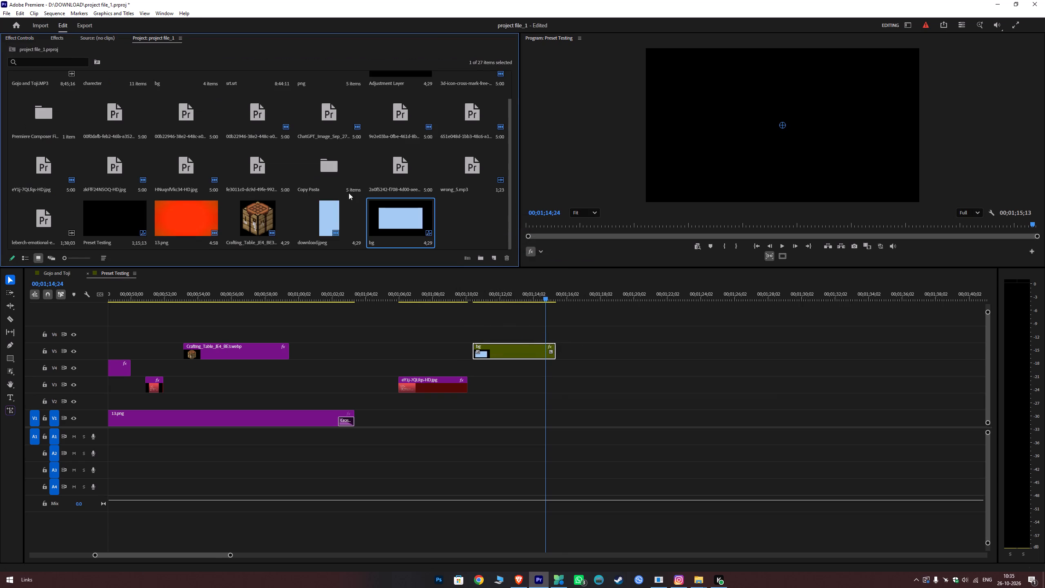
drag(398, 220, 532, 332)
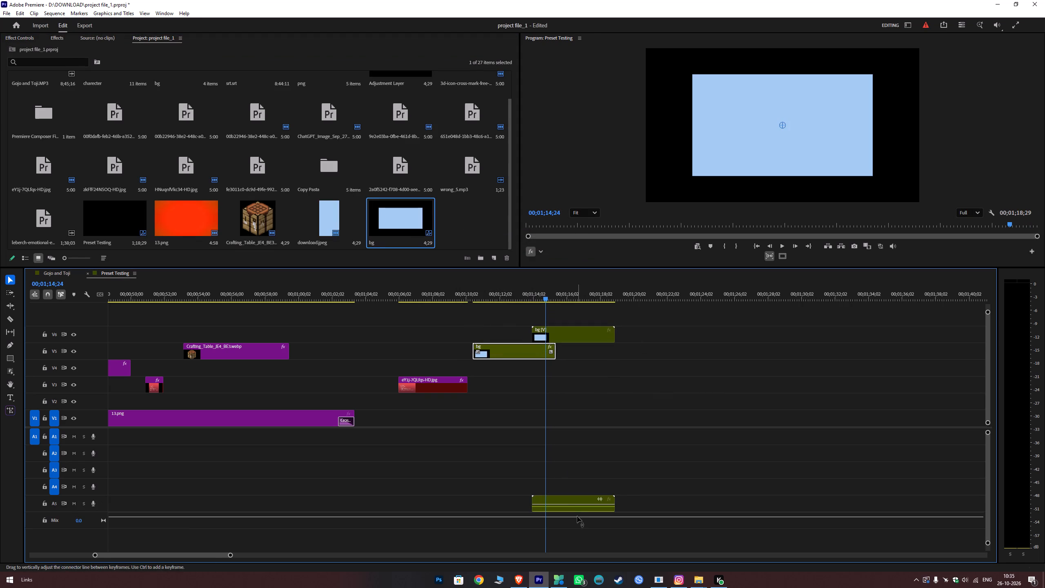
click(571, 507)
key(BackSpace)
Add another bg nested clip, unlink and delete its audio, and place its video on V5 between the crafting table and existing bg clips.
click(462, 214)
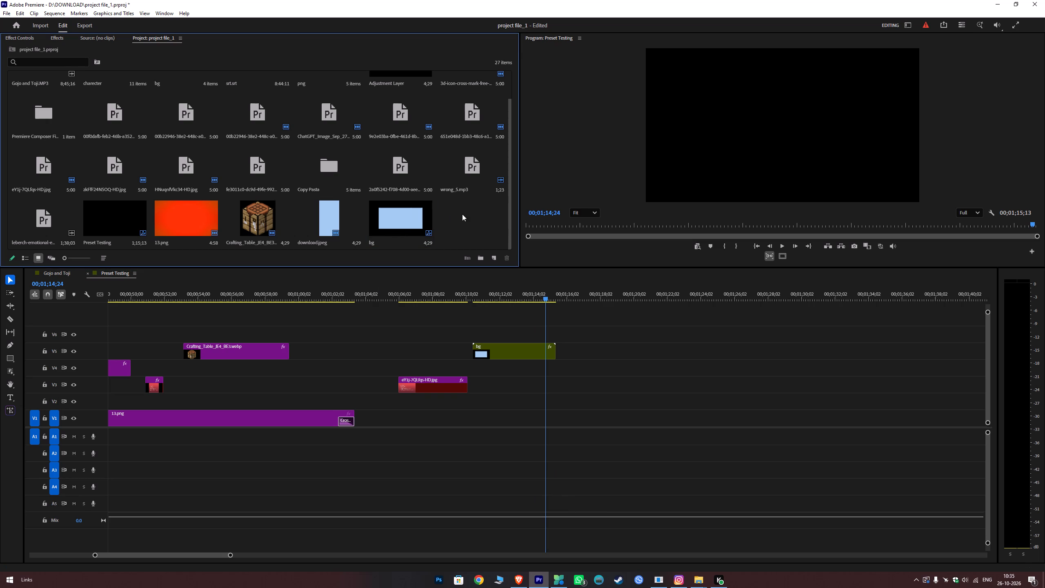
drag(331, 221, 341, 222)
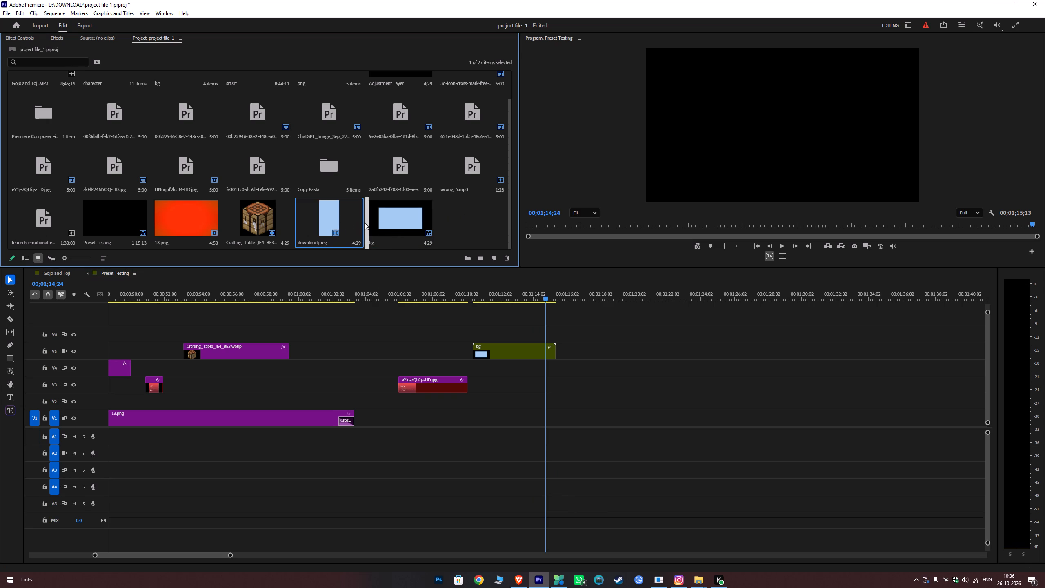
drag(387, 223, 430, 328)
click(443, 334)
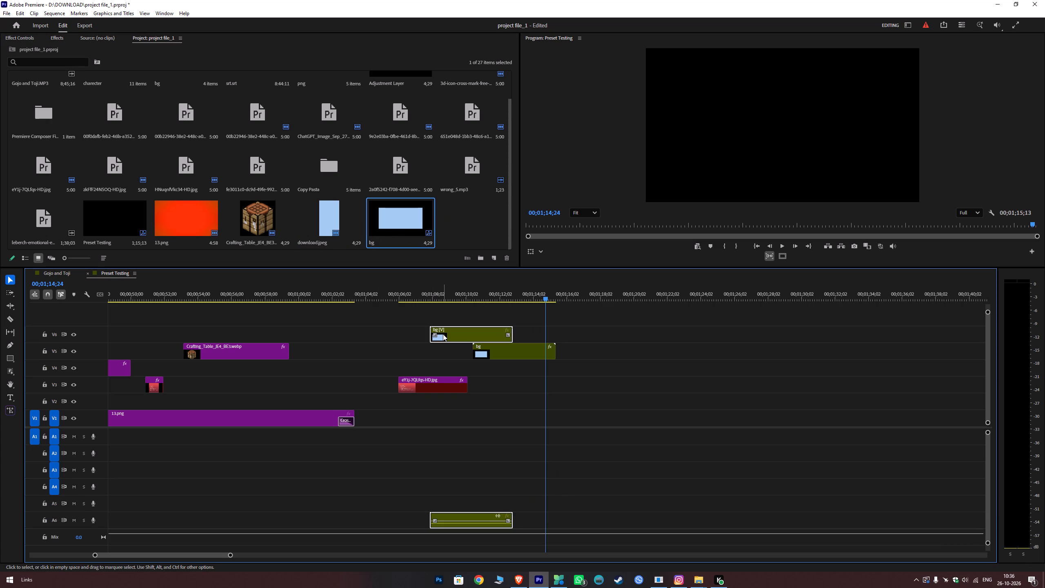
key(ctrl+l)
click(450, 517)
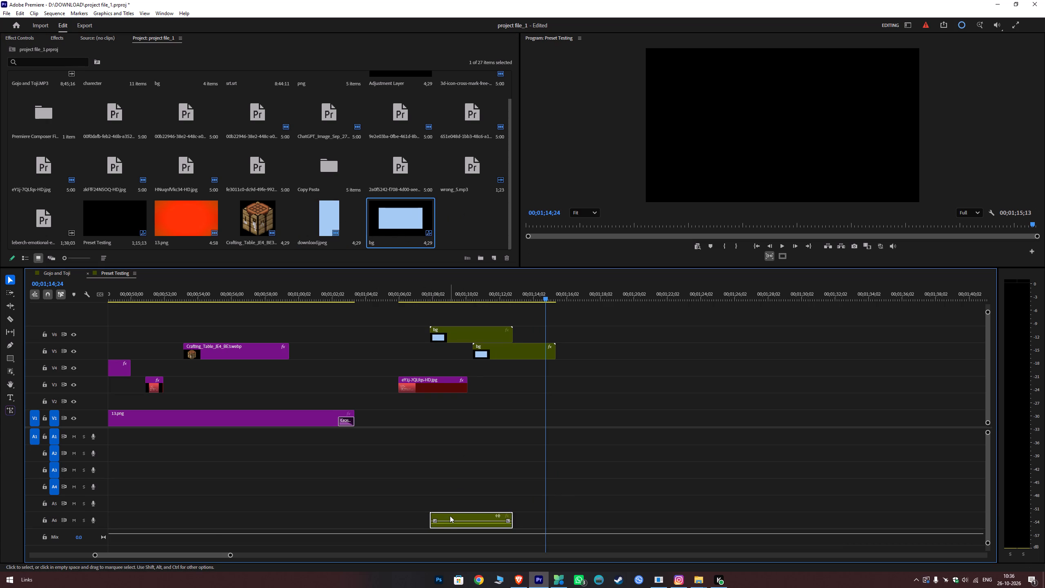
key(BackSpace)
drag(447, 330, 343, 349)
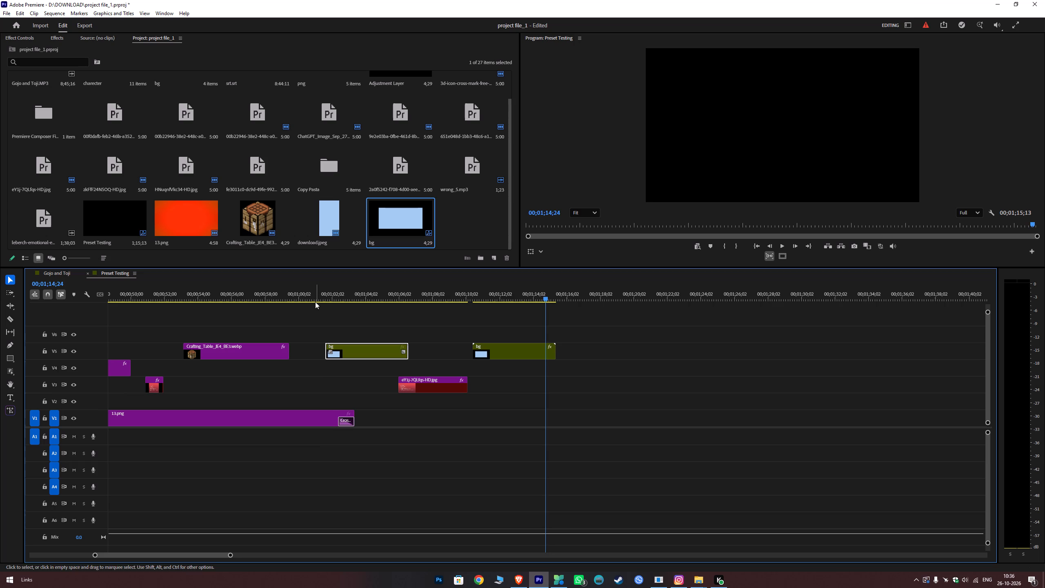
Play back the start of the new bg clip on V5 from just before it.
click(315, 295)
key(space)
key(space)
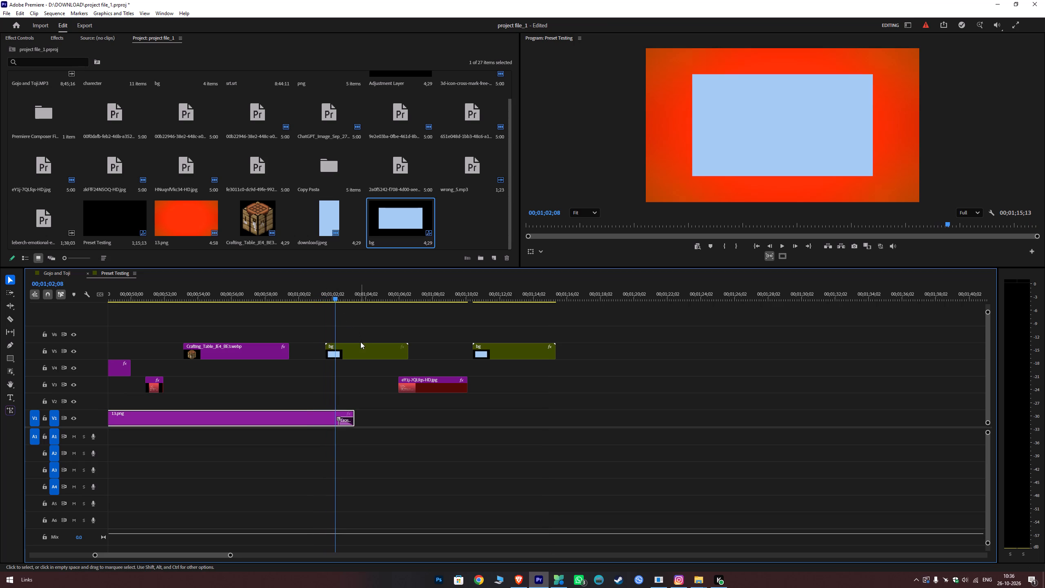
Apply the Slide In + Slide Out preset to the new bg clip on V5.
click(361, 342)
click(362, 354)
click(59, 38)
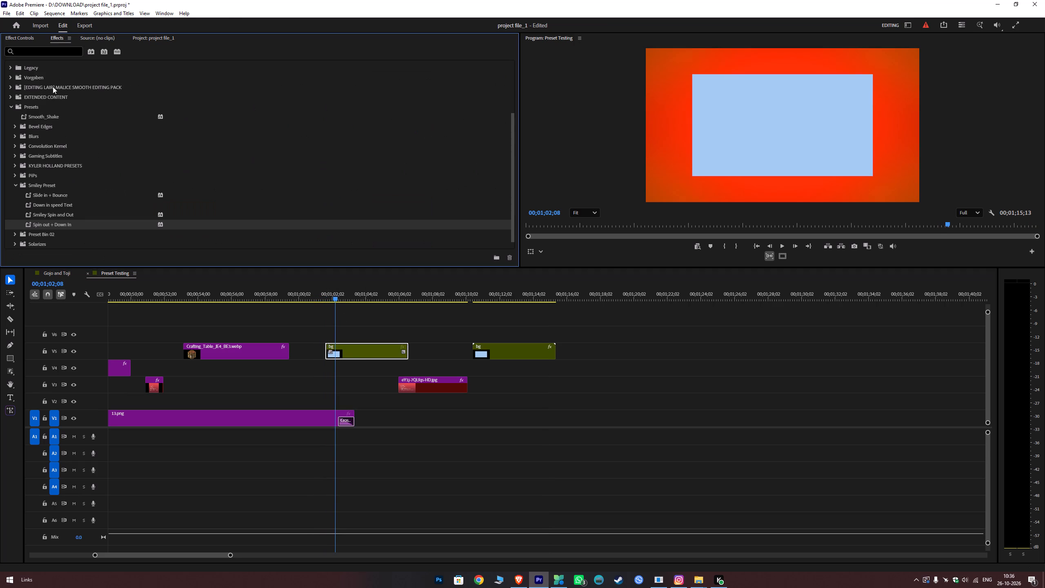
click(15, 186)
scroll(33, 159, up, 4)
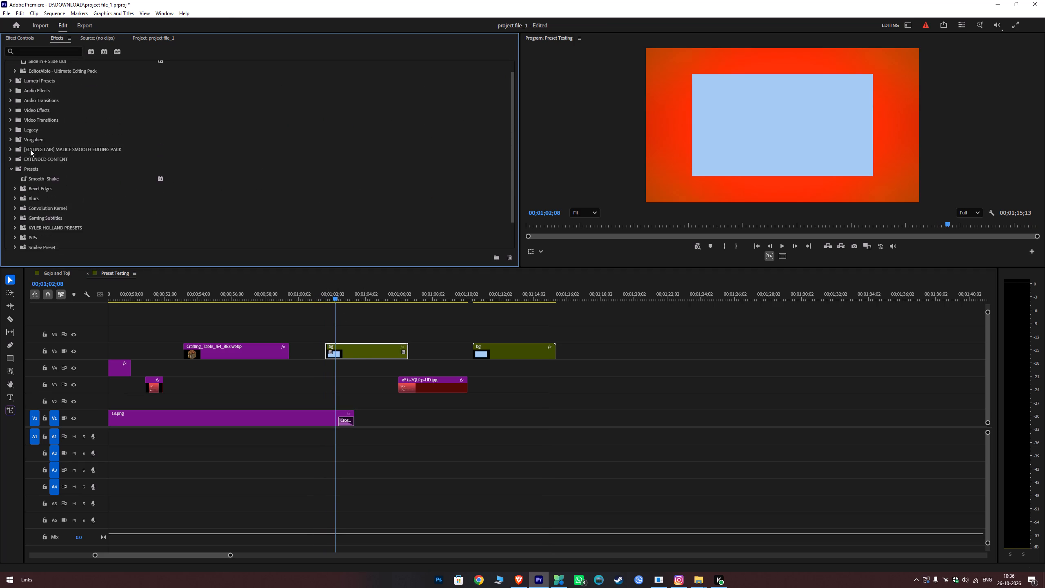
scroll(30, 149, up, 7)
drag(51, 72, 343, 346)
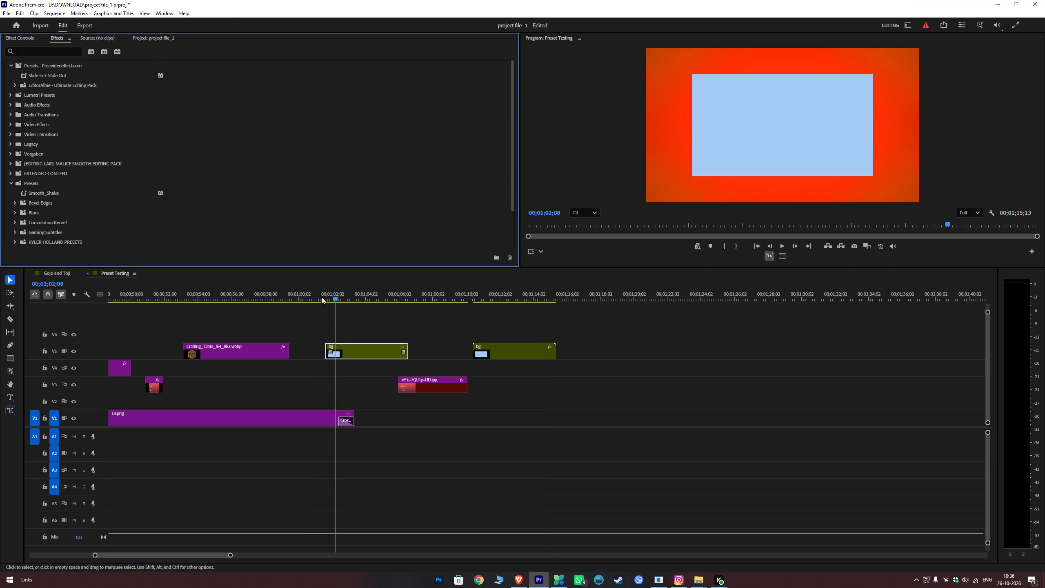
drag(320, 290, 322, 307)
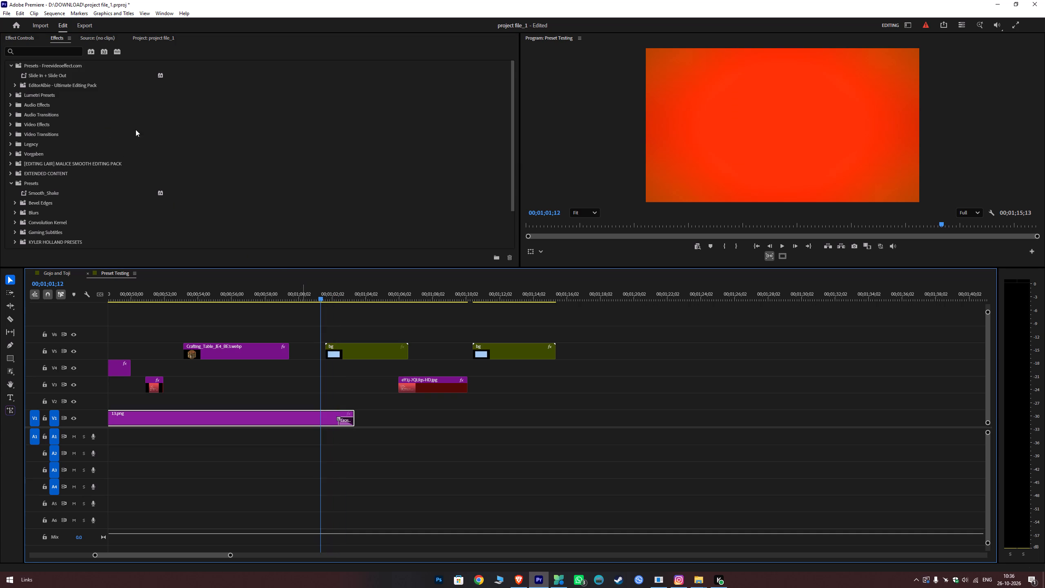
drag(49, 74, 350, 352)
Play back the new bg clip from before its start, replay its ending, and check its applied Transform effect keyframes.
key(space)
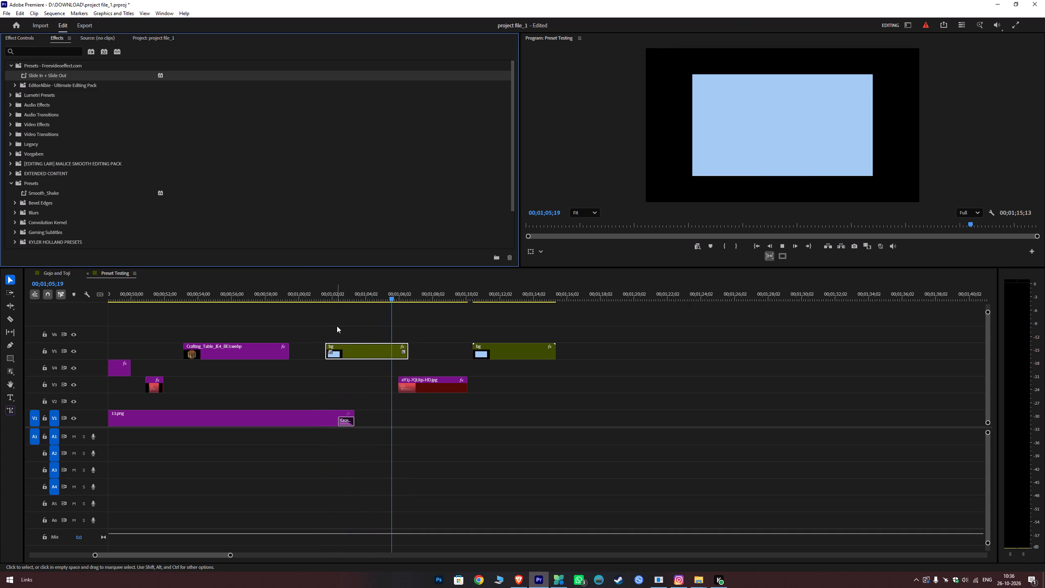
key(space)
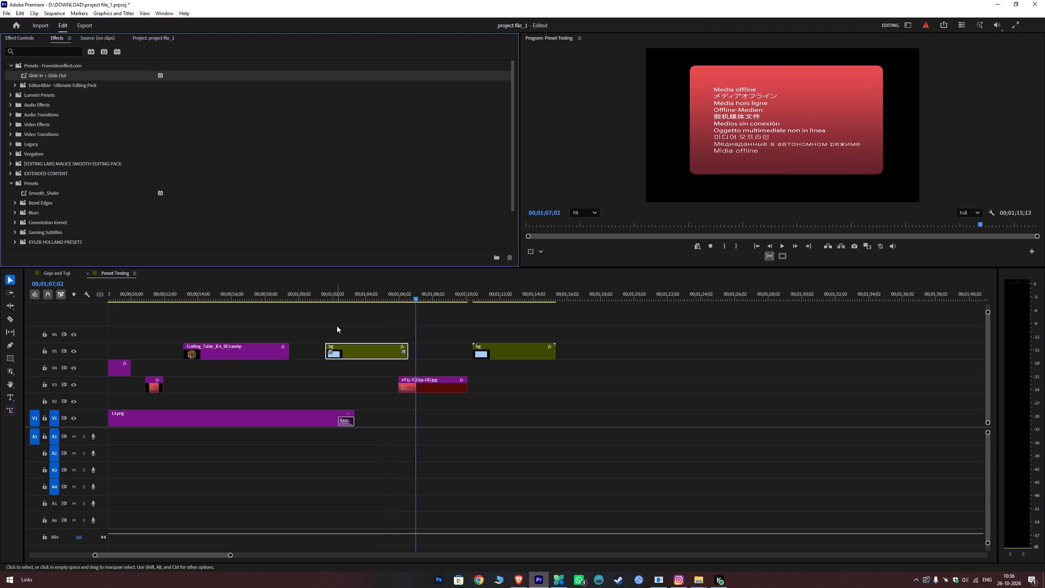
click(378, 298)
key(space)
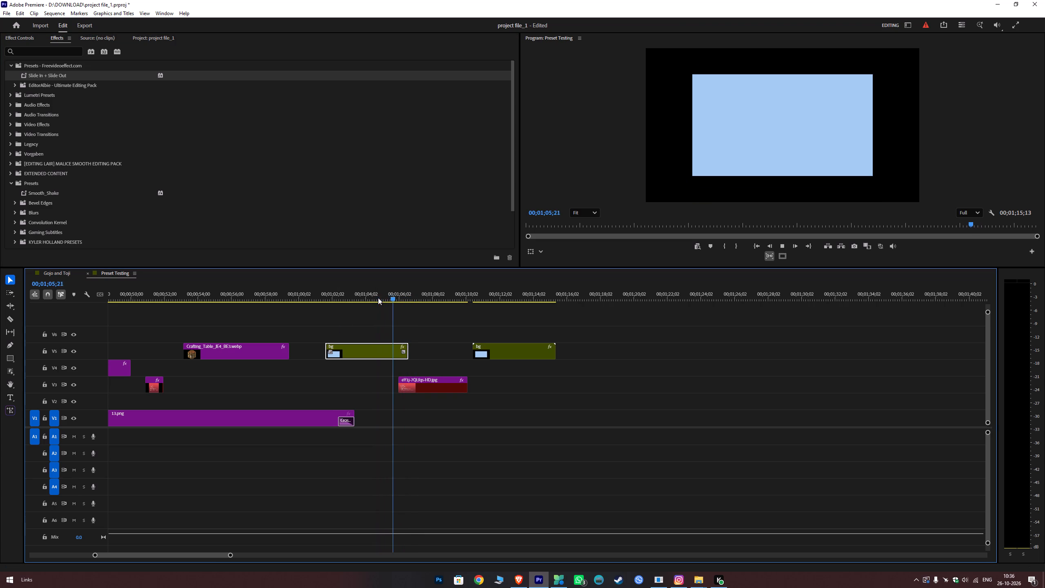
key(space)
click(24, 40)
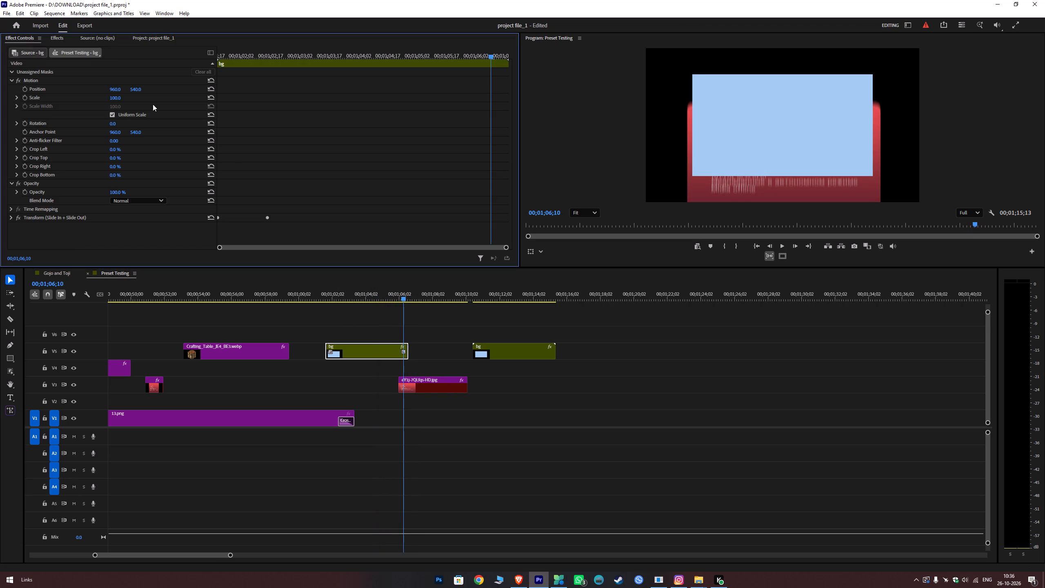
scroll(251, 144, down, 5)
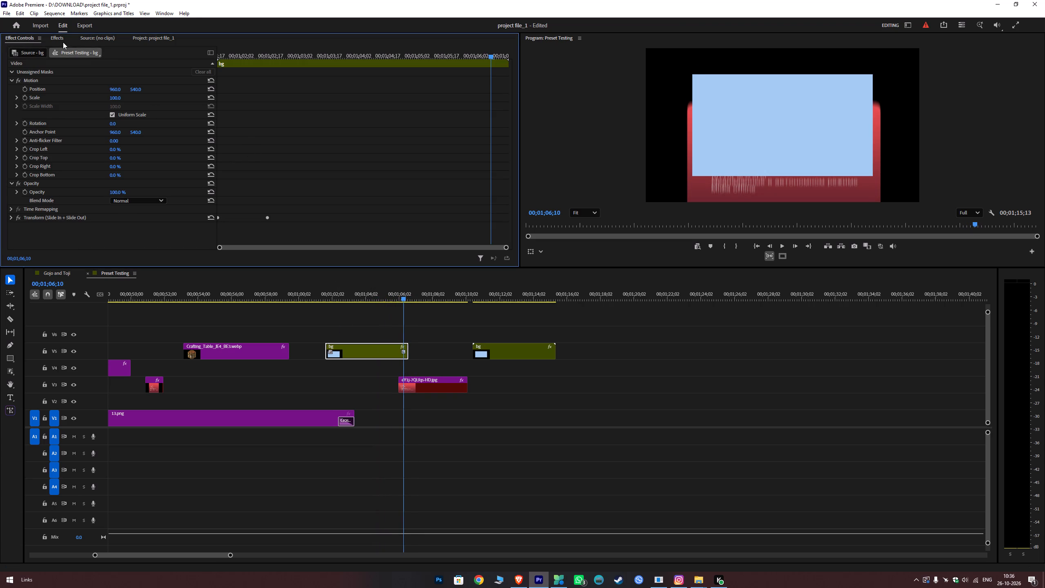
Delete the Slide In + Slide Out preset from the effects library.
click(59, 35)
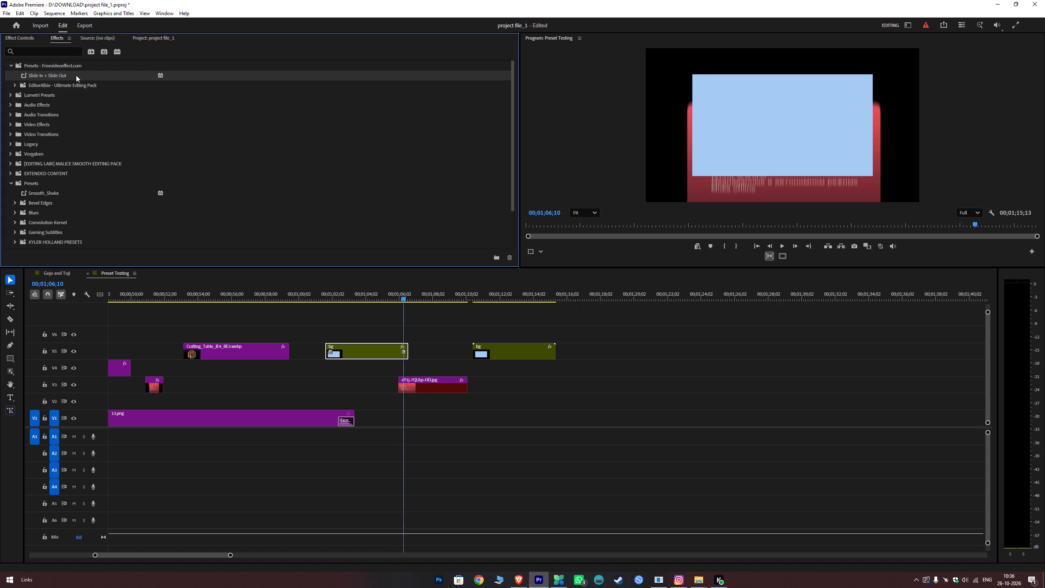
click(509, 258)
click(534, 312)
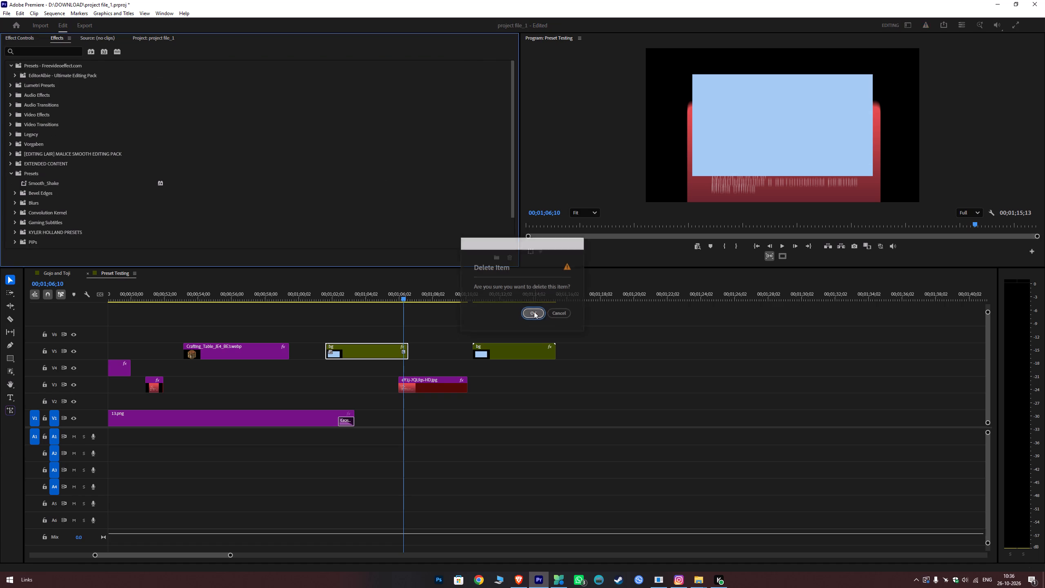
Play back the last bg clip on V5 through its ending and check its slide-in and slide-out Transform keyframes.
click(482, 292)
key(space)
click(505, 348)
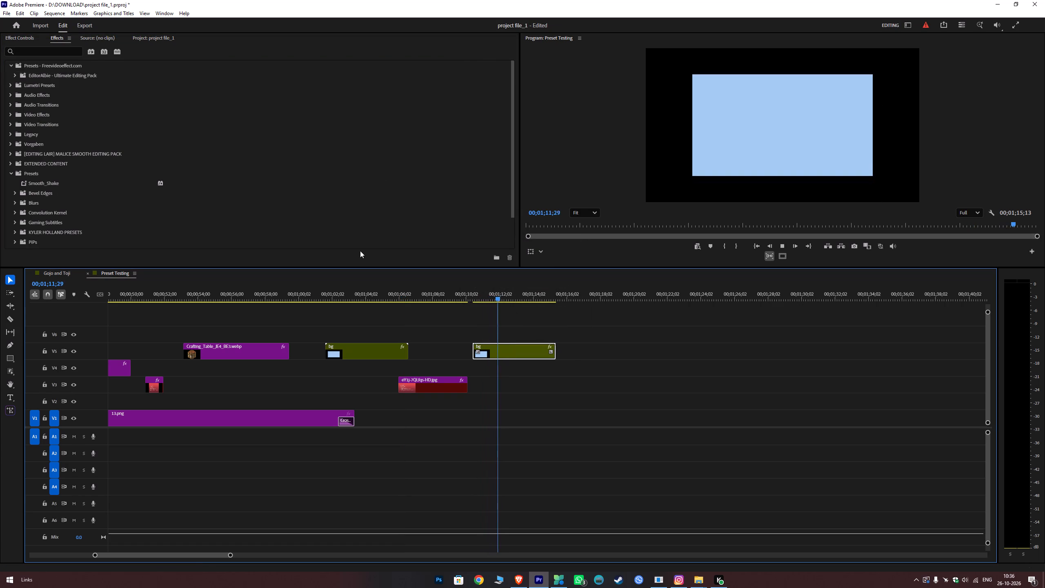
key(space)
click(38, 41)
scroll(371, 195, down, 3)
key(space)
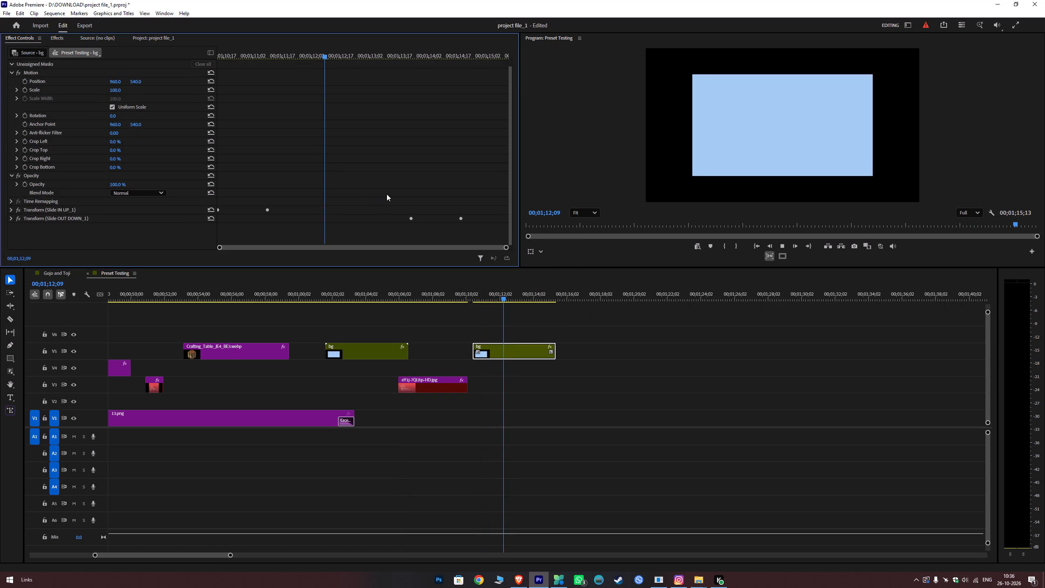
key(space)
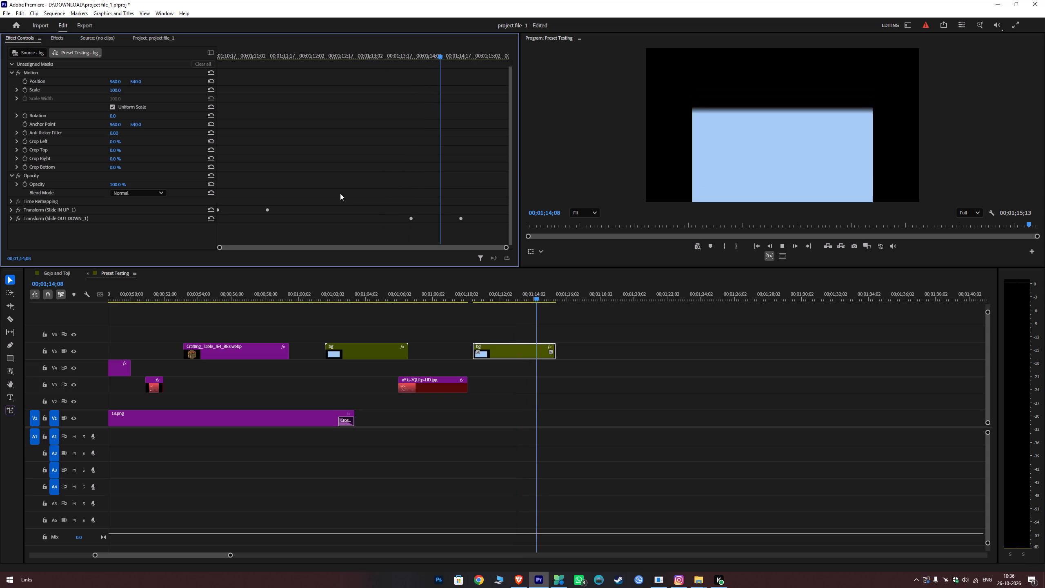
Save the last bg clip's Slide IN UP_1 and Slide OUT DOWN_1 Transform effects together as a Scale-type preset named Slide In + Slide Out.
click(94, 207)
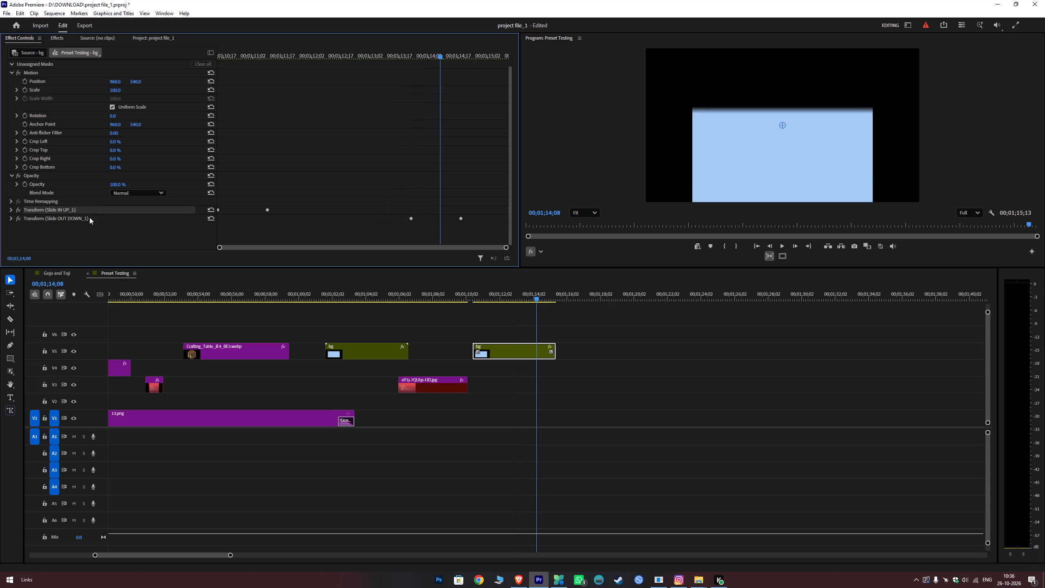
ctrl+click(89, 217)
right_click(89, 217)
click(105, 232)
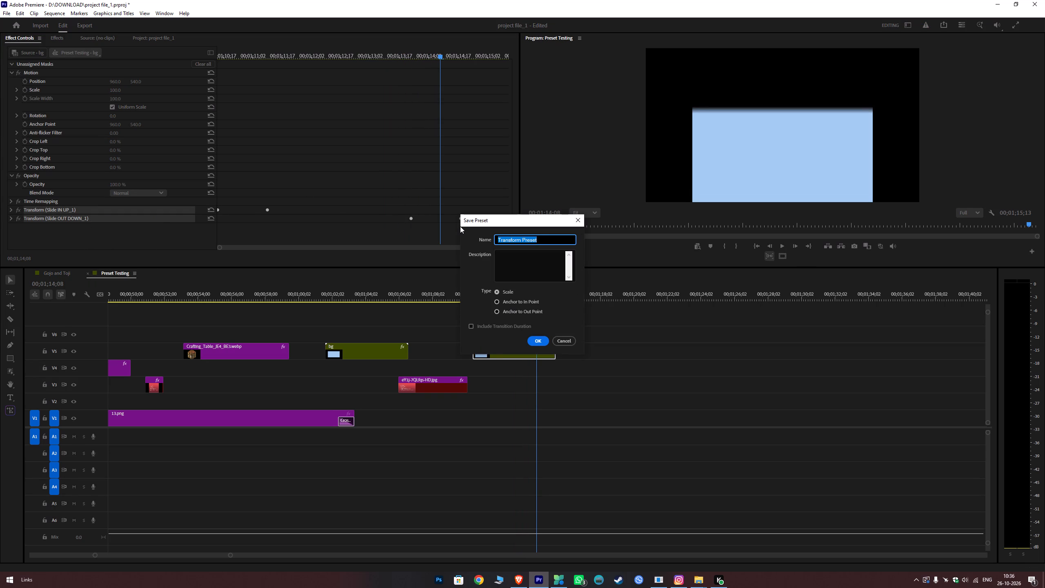
text(Slide)
key(space)
text(In)
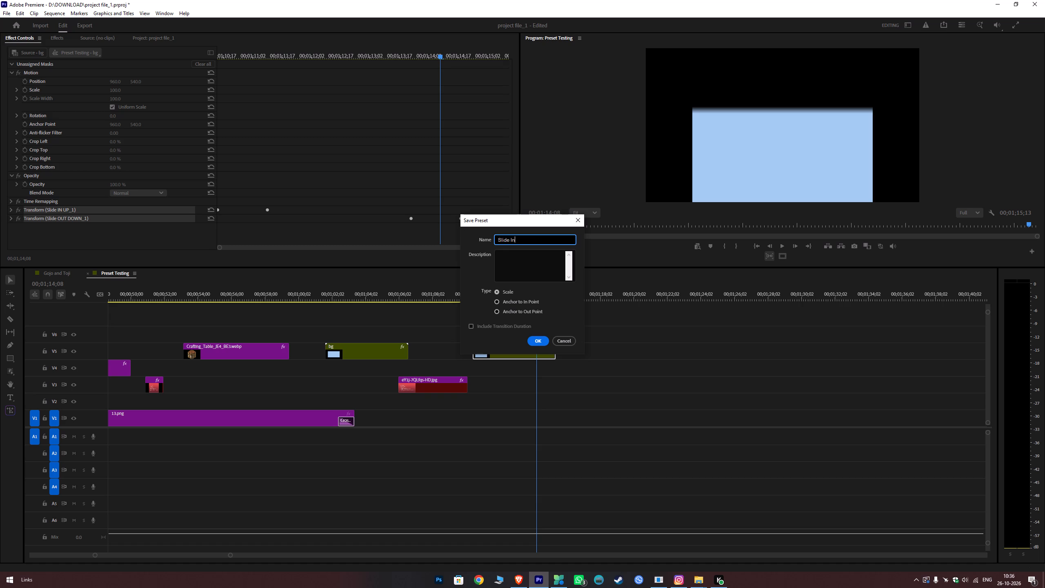
key(space)
text(+)
key(space)
text(Slide)
key(space)
text(Out)
click(542, 341)
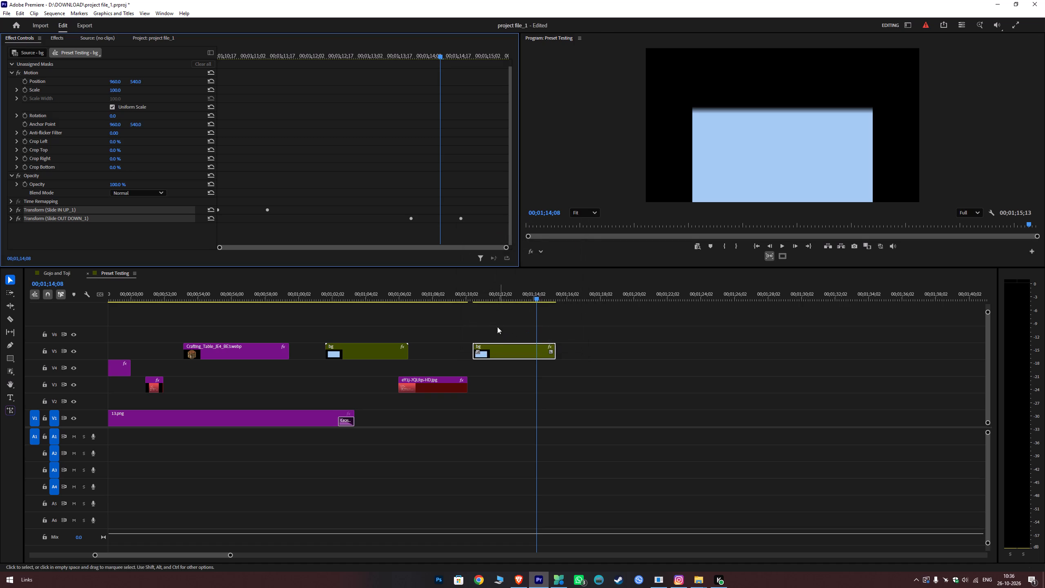
Apply the new Slide In + Slide Out preset to the first bg clip on V5.
click(60, 38)
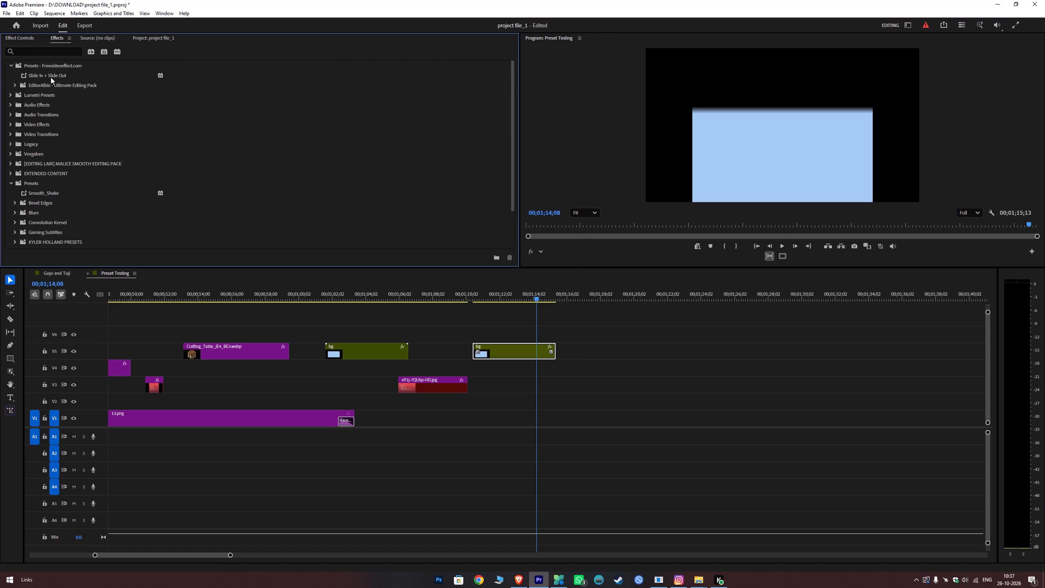
drag(50, 76, 340, 346)
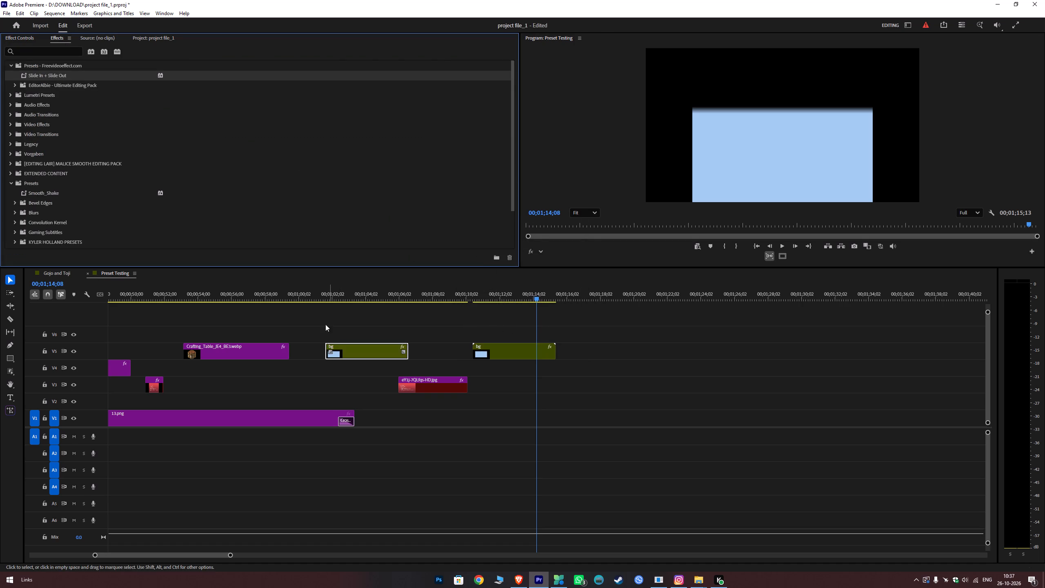
Play back the first bg clip from before its start, replay its ending, and scrub through its slide-in.
click(318, 294)
key(space)
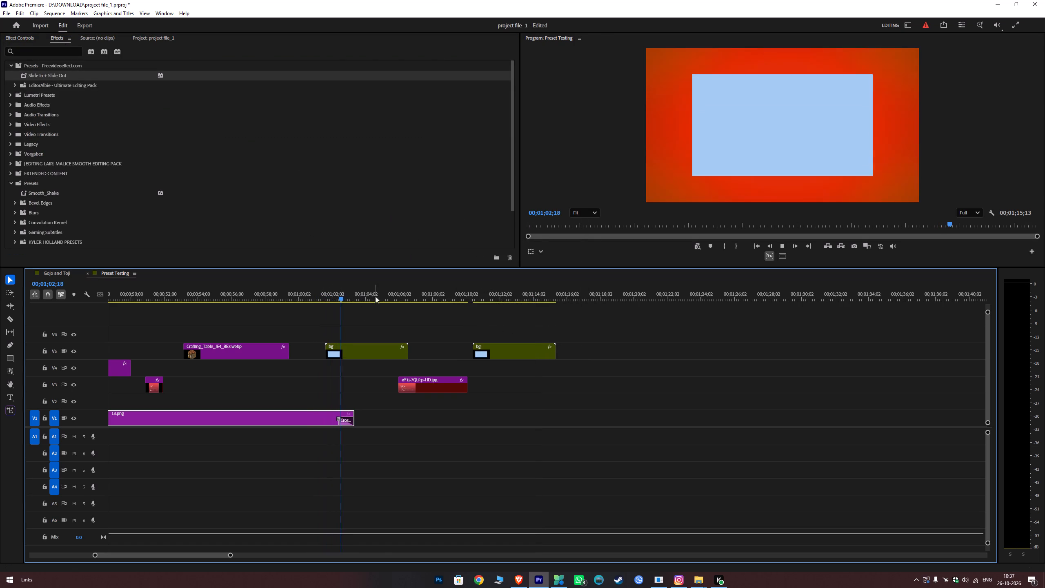
drag(375, 294, 387, 298)
key(space)
click(379, 297)
key(space)
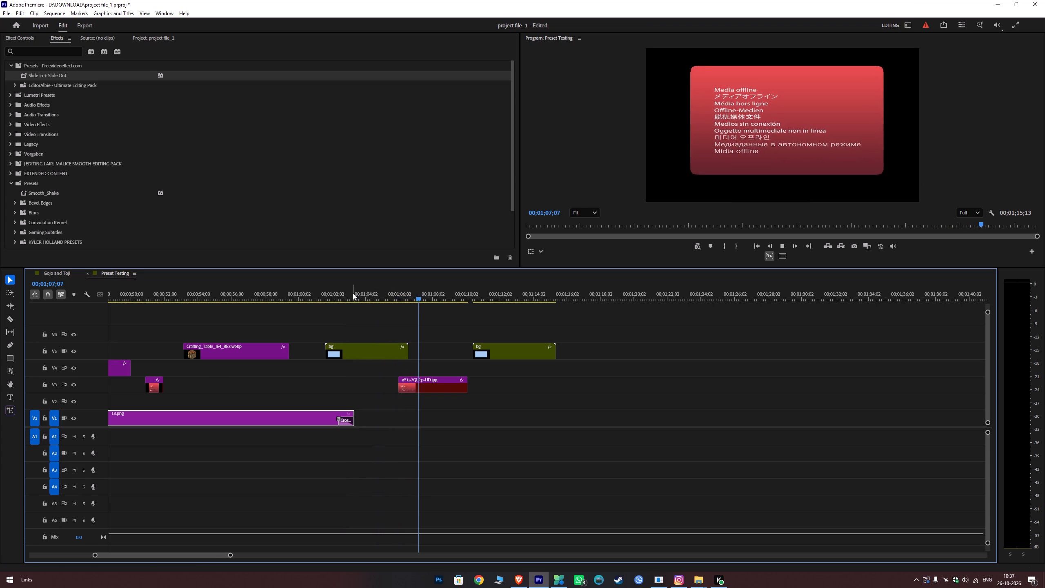
drag(352, 293, 372, 304)
key(space)
key(space)
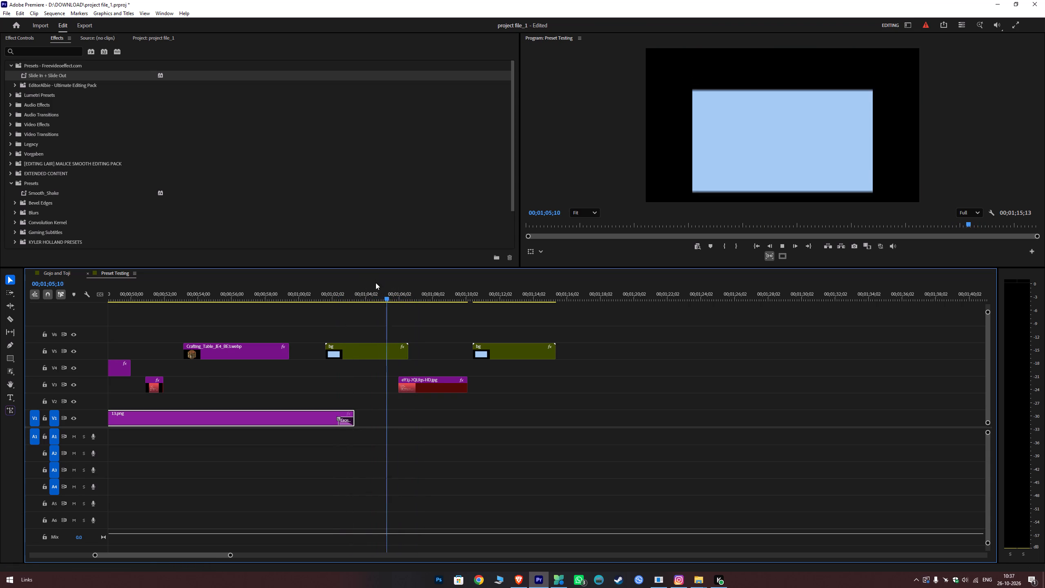
drag(324, 296, 332, 303)
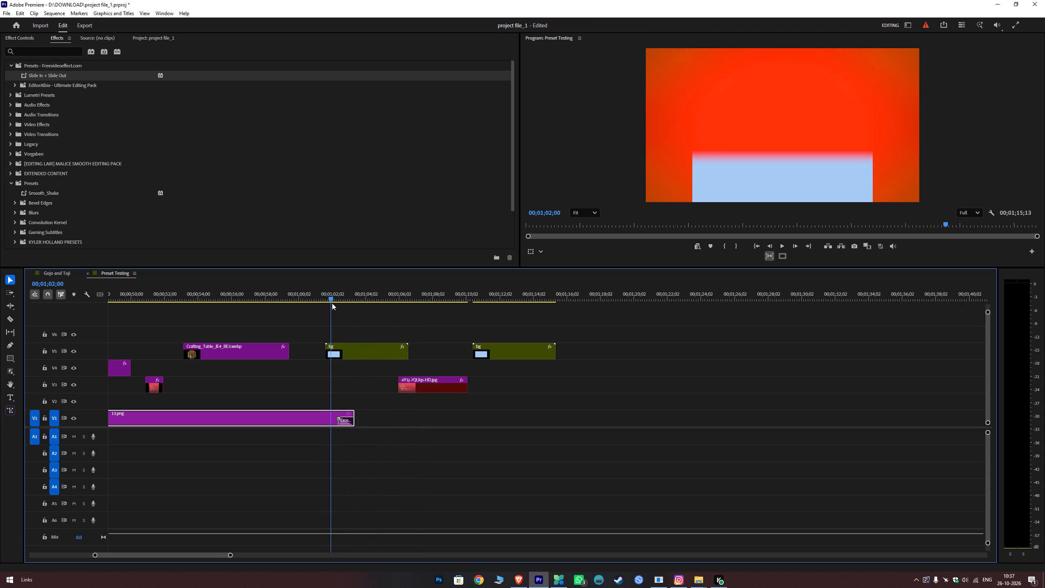
drag(332, 303, 334, 305)
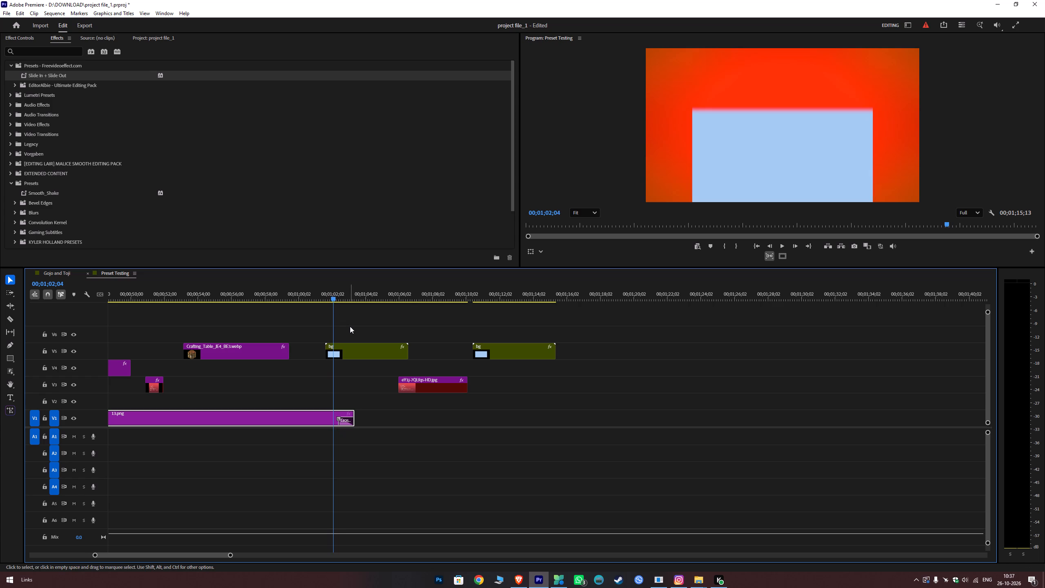
Move the HD.jpg image clip from V3 up to V6, above the first bg clip.
alt+scroll(350, 326, up, 5)
drag(459, 384, 351, 341)
Play back the stacked image and bg clips from before their start, and replay their ending and beginning.
click(303, 297)
key(space)
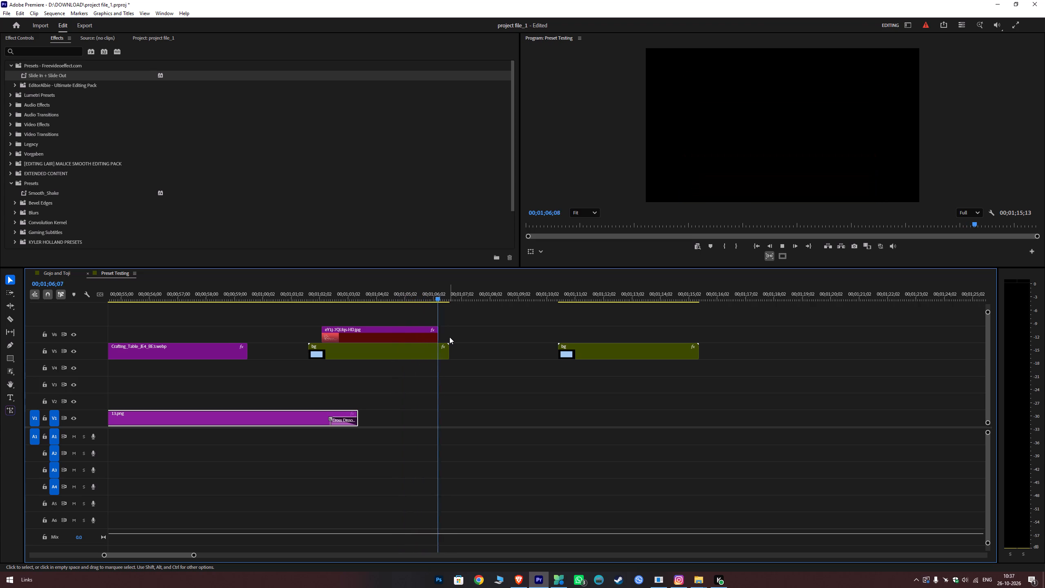
alt+scroll(449, 337, down, 5)
click(433, 293)
key(space)
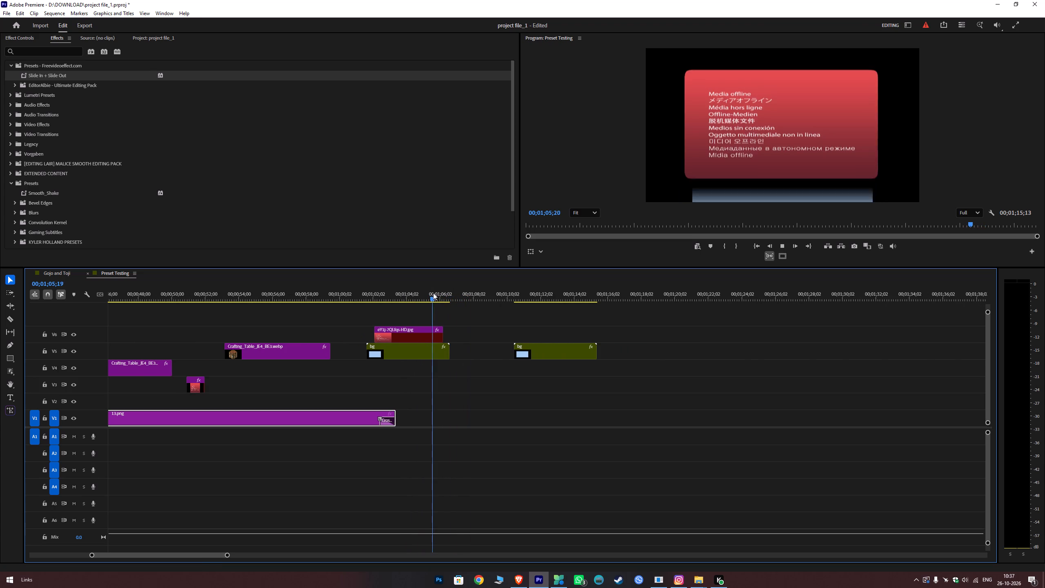
drag(385, 291, 364, 294)
key(space)
key(space)
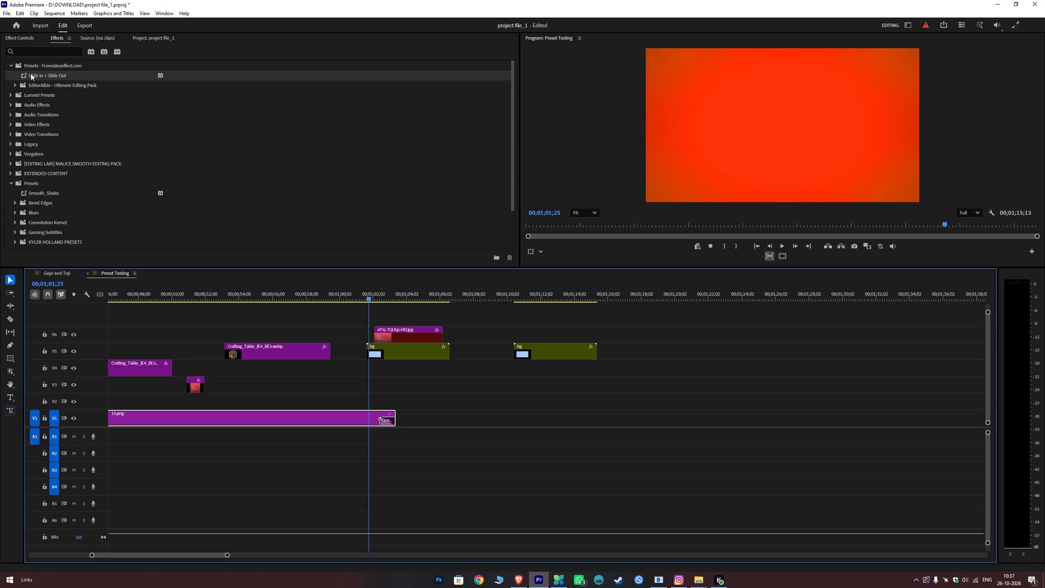
Move the Slide In + Slide Out preset into the Smiley Preset bin under Presets and check the bin's contents.
drag(31, 77, 39, 185)
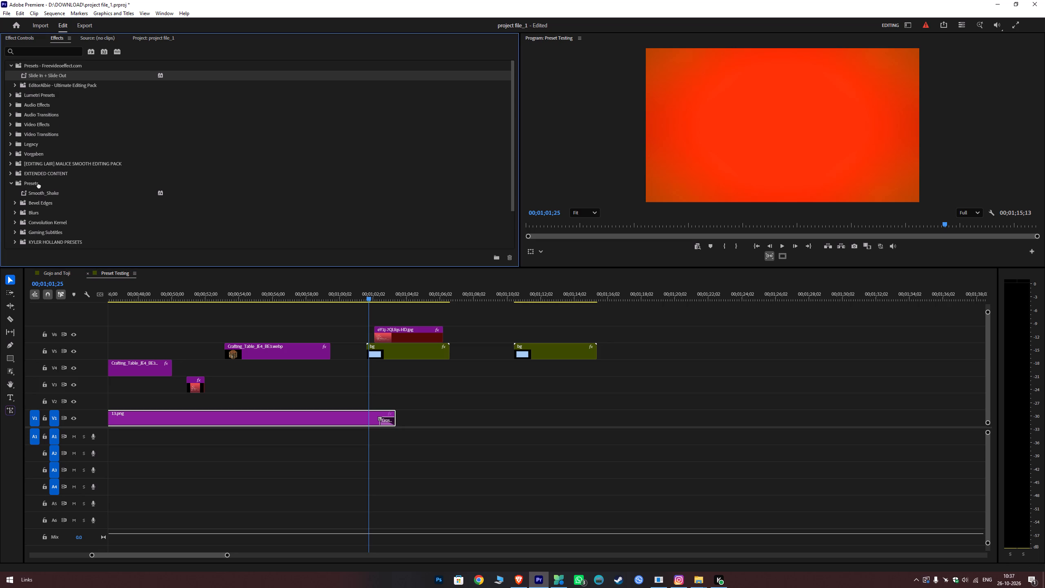
drag(39, 185, 36, 183)
scroll(61, 189, down, 7)
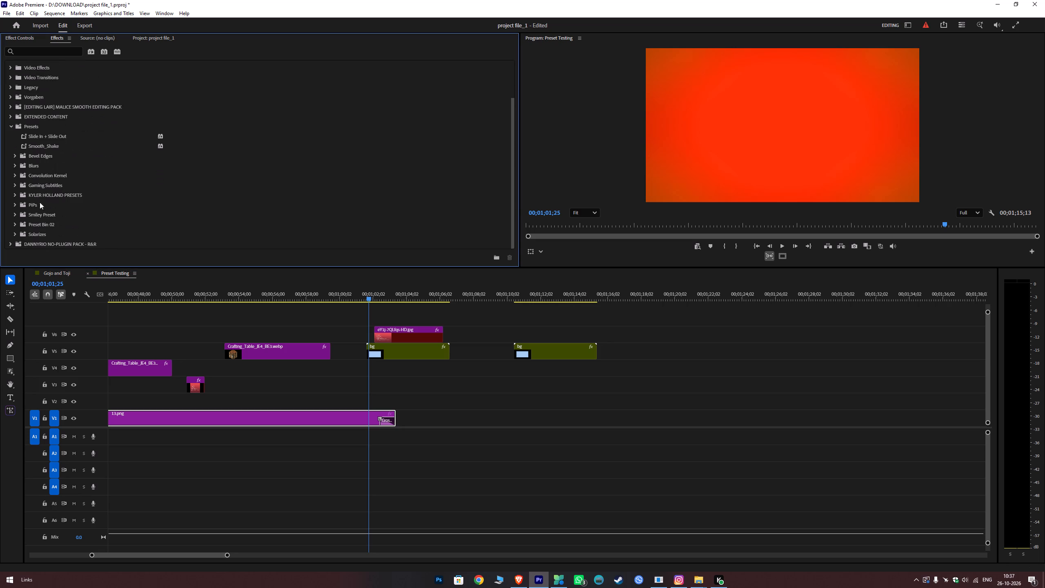
drag(43, 135, 44, 214)
drag(44, 214, 44, 214)
click(16, 214)
scroll(60, 208, down, 6)
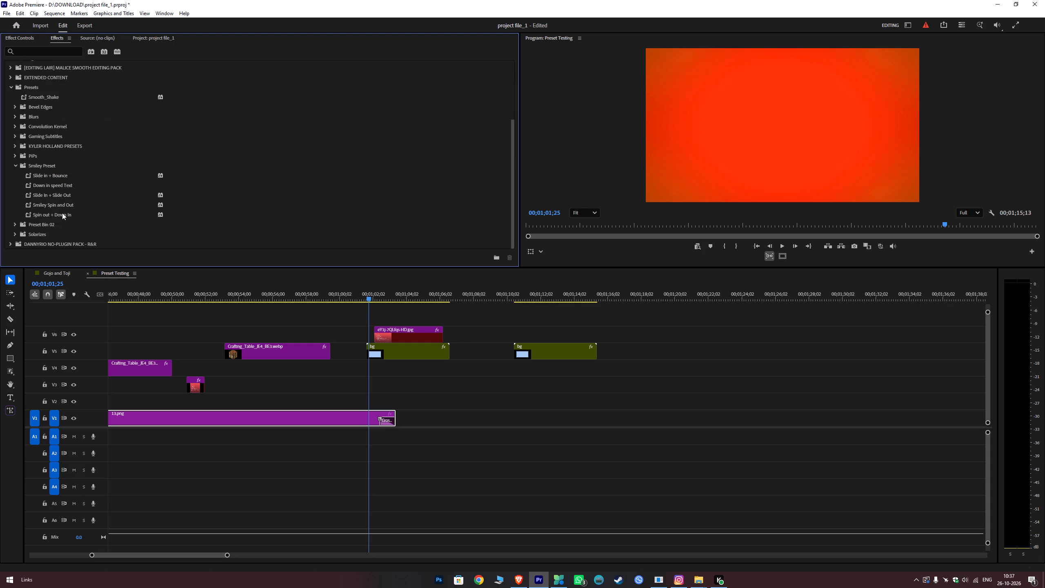
click(16, 163)
Play back the start of the stacked image and bg clips once more.
click(361, 292)
key(space)
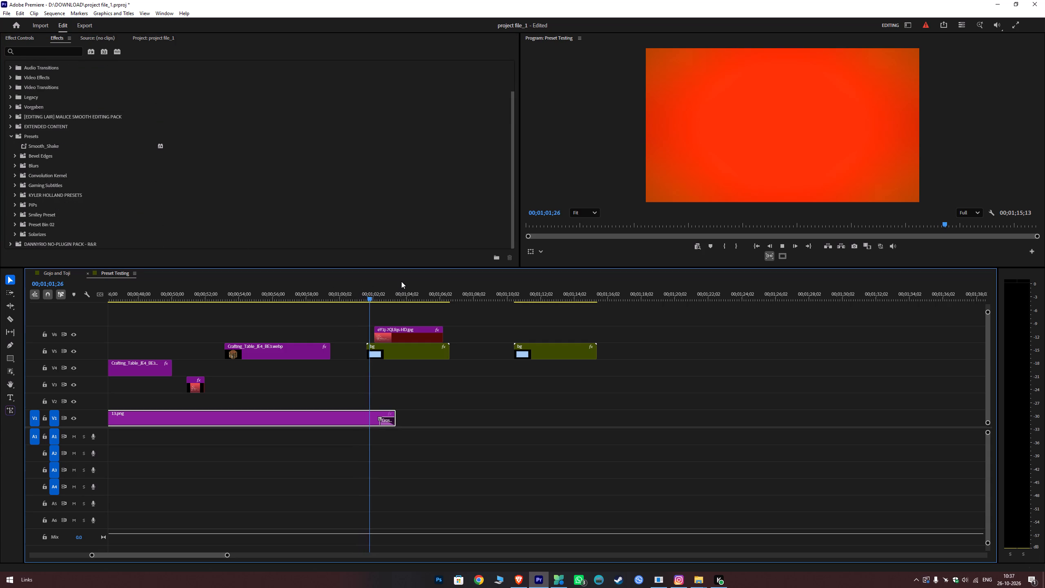
key(space)
Switch to the Gojo and Toji sequence and play back the section with the three stacked image clips.
click(62, 275)
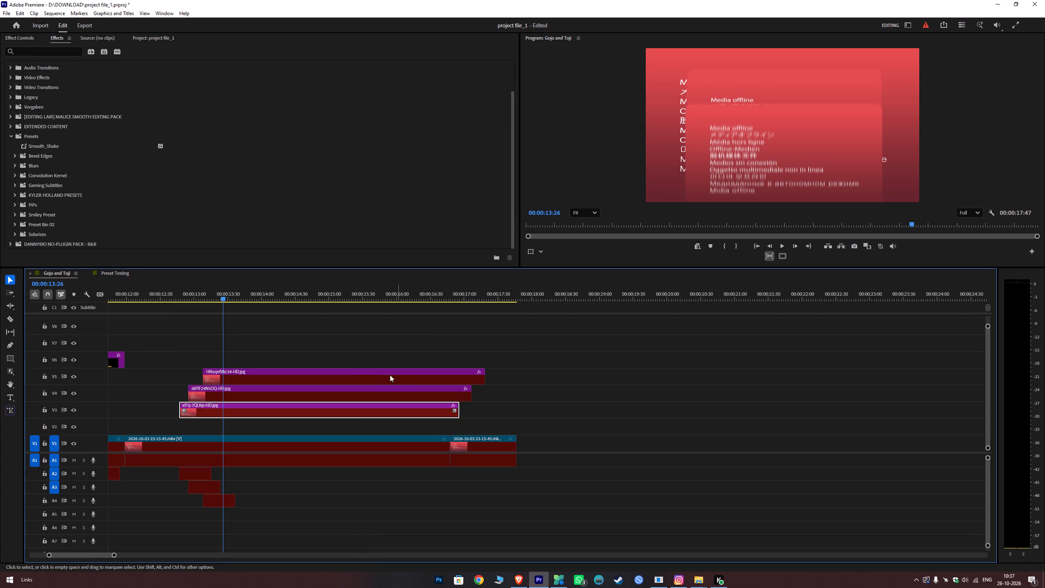
key(space)
alt+scroll(363, 378, down, 8)
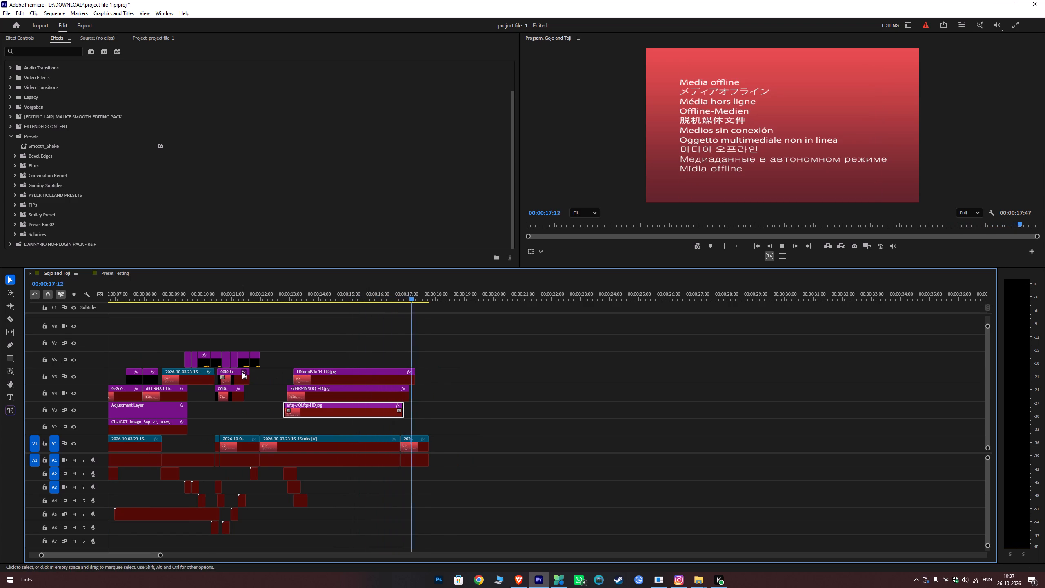
key(space)
Return to the Preset Testing sequence and select the Smiley Preset bin in the effects library.
click(107, 274)
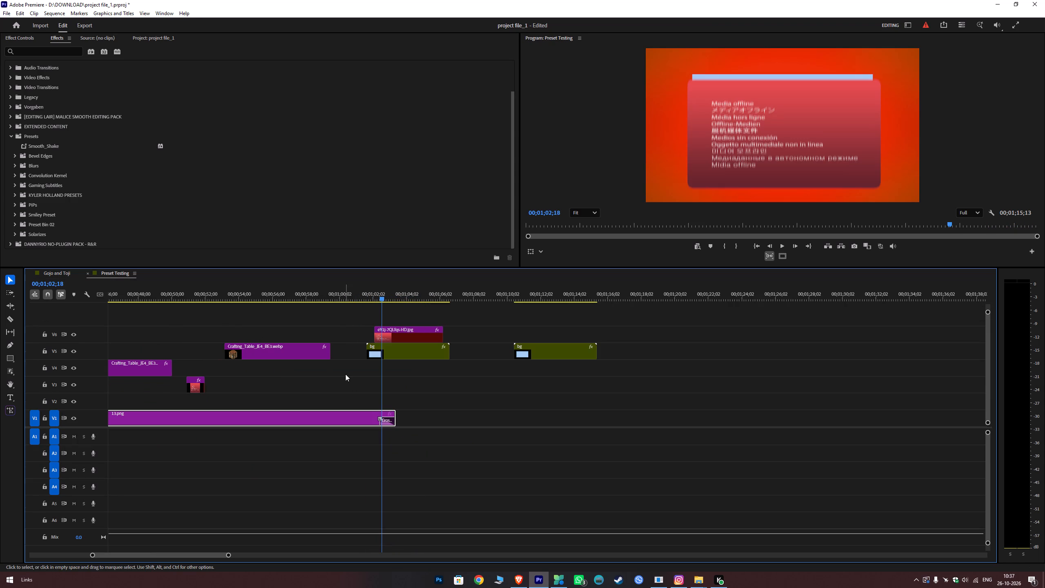
alt+scroll(289, 356, down, 7)
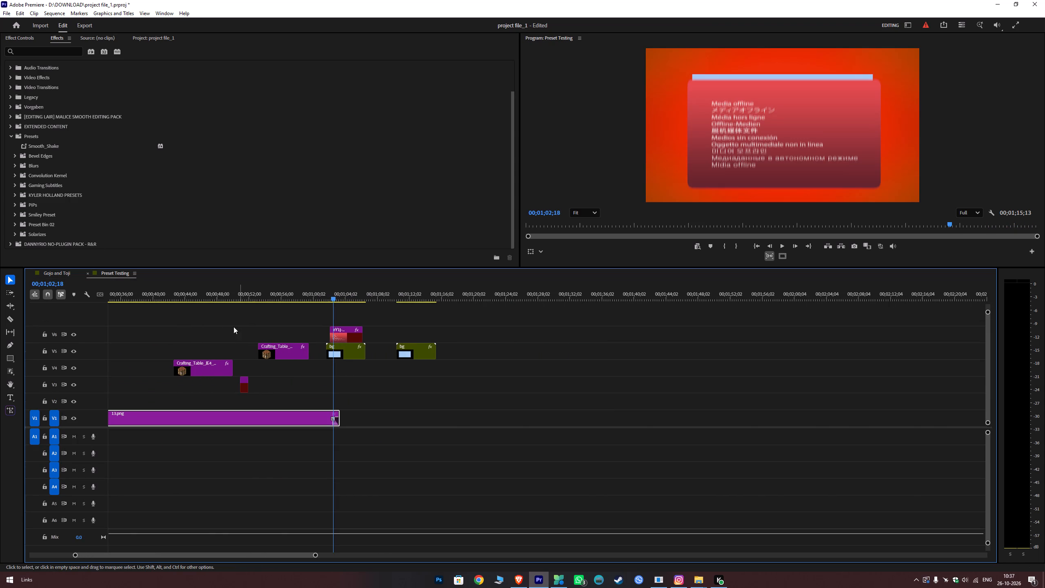
scroll(60, 204, down, 6)
click(44, 215)
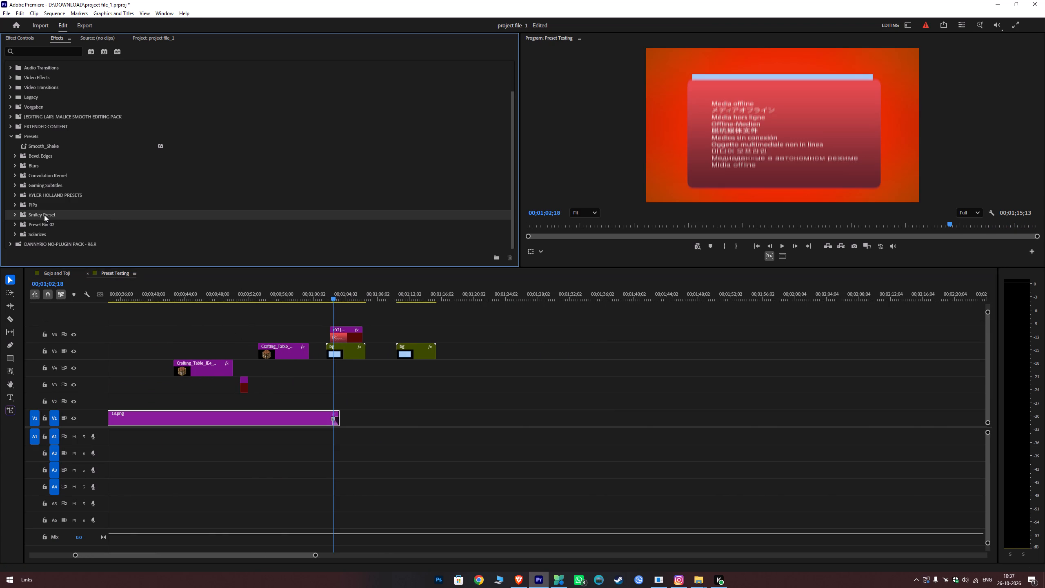